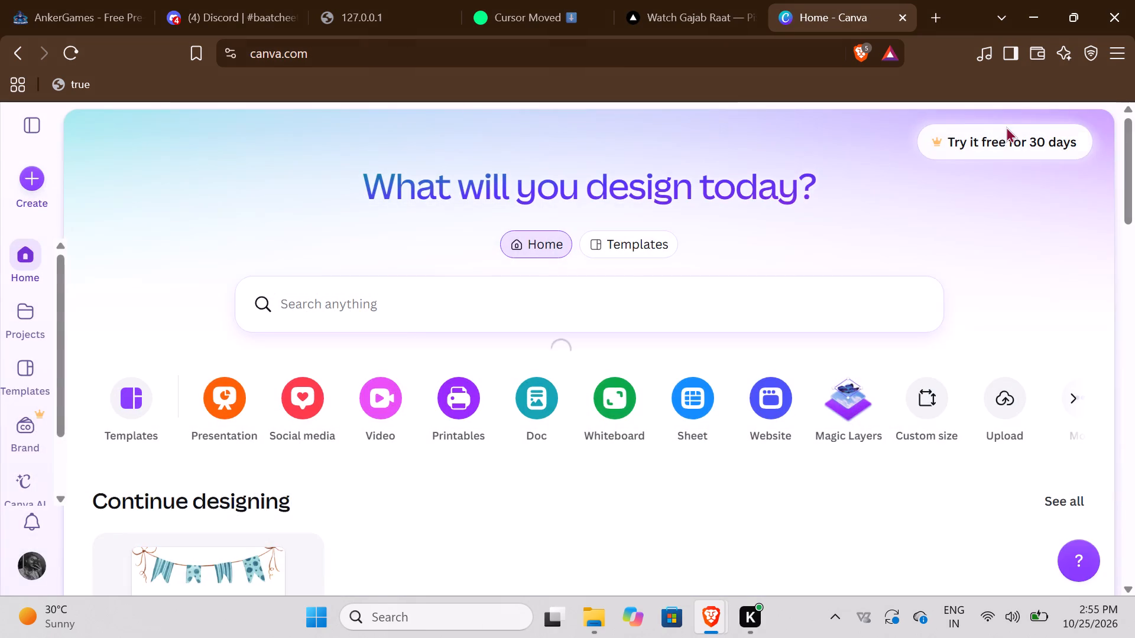
# Dismiss the Canva Business free-trial offer.
pyautogui.click(1086, 126)
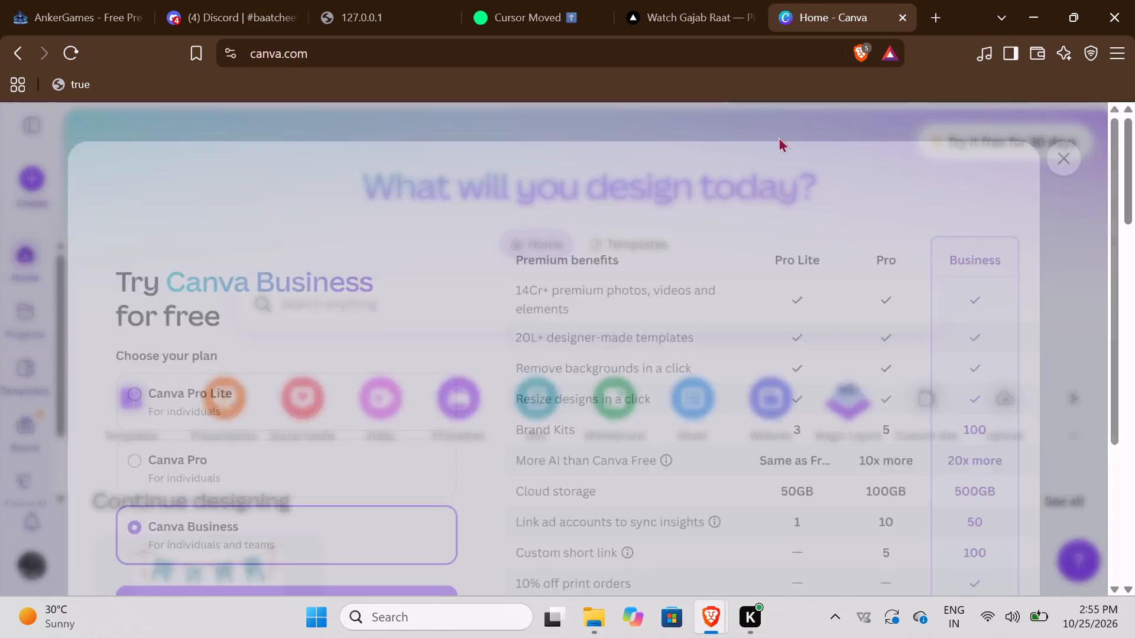
# Create a new blank Card (Portrait) design, 105 x 148 mm.
pyautogui.scroll(-4, 249, 390)
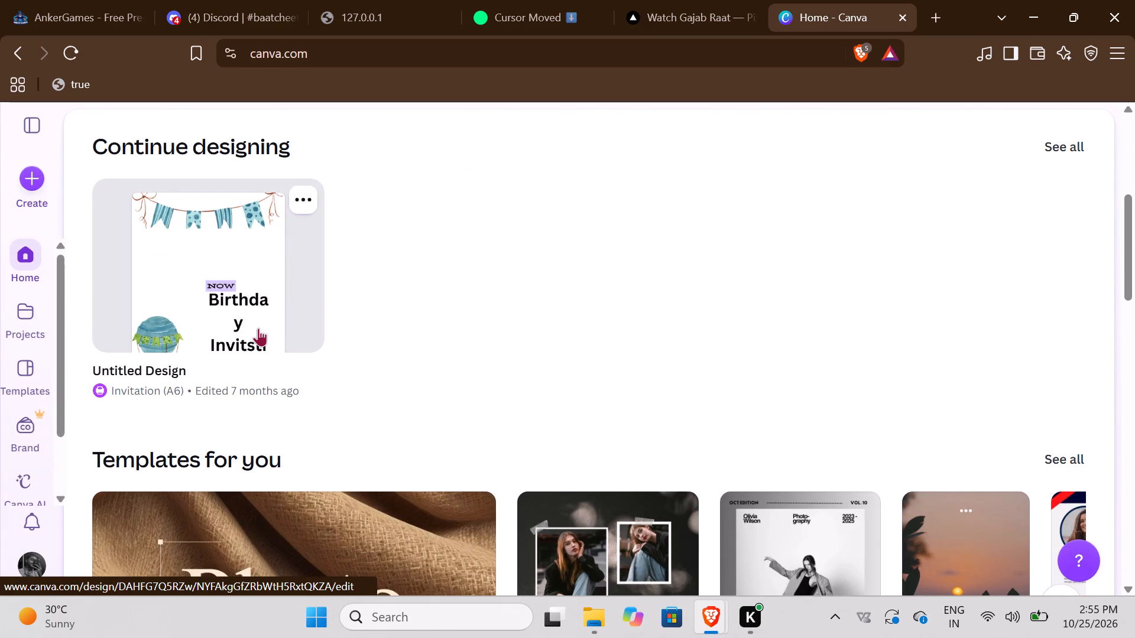
pyautogui.scroll(-2, 258, 328)
pyautogui.scroll(3, 258, 328)
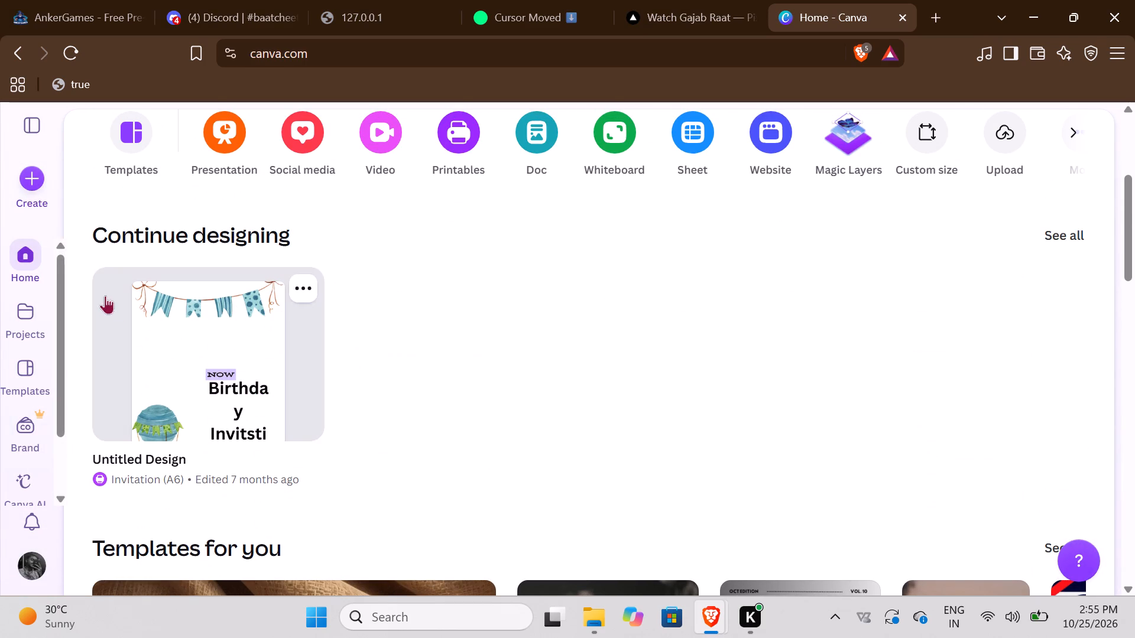
pyautogui.click(31, 172)
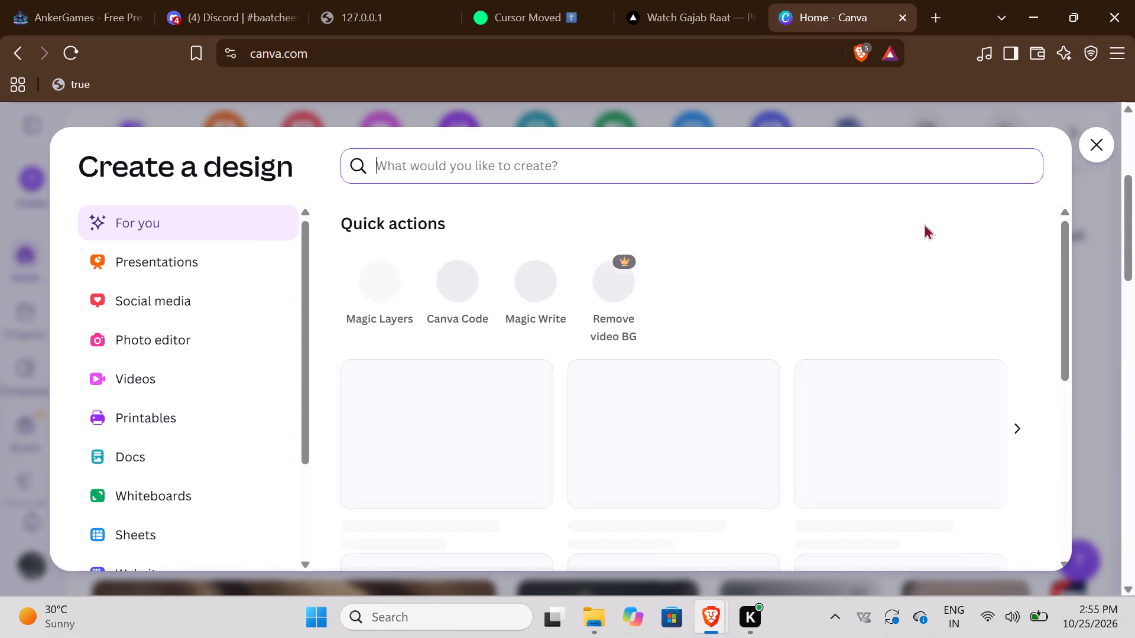
pyautogui.scroll(-4, 955, 251)
pyautogui.scroll(2, 755, 299)
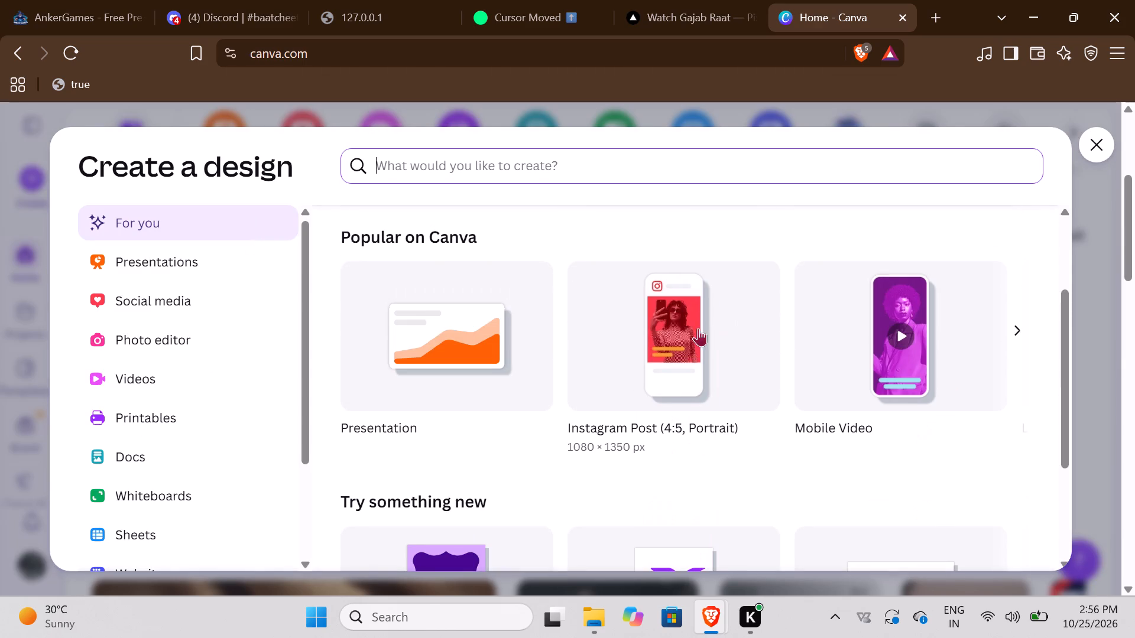
pyautogui.scroll(-6, 661, 393)
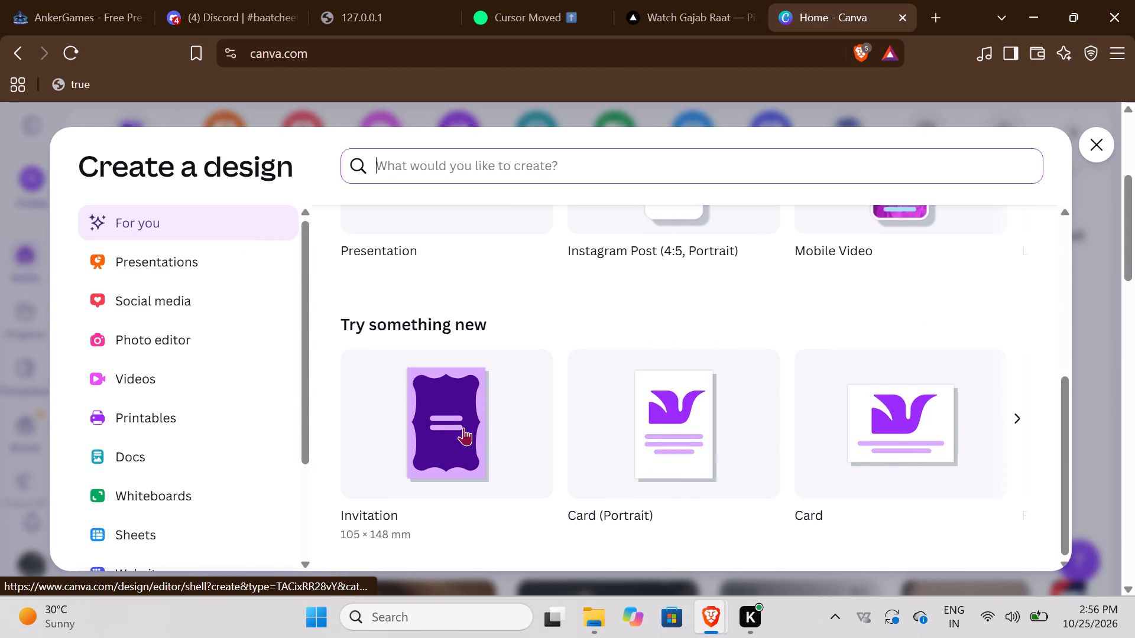
pyautogui.click(714, 421)
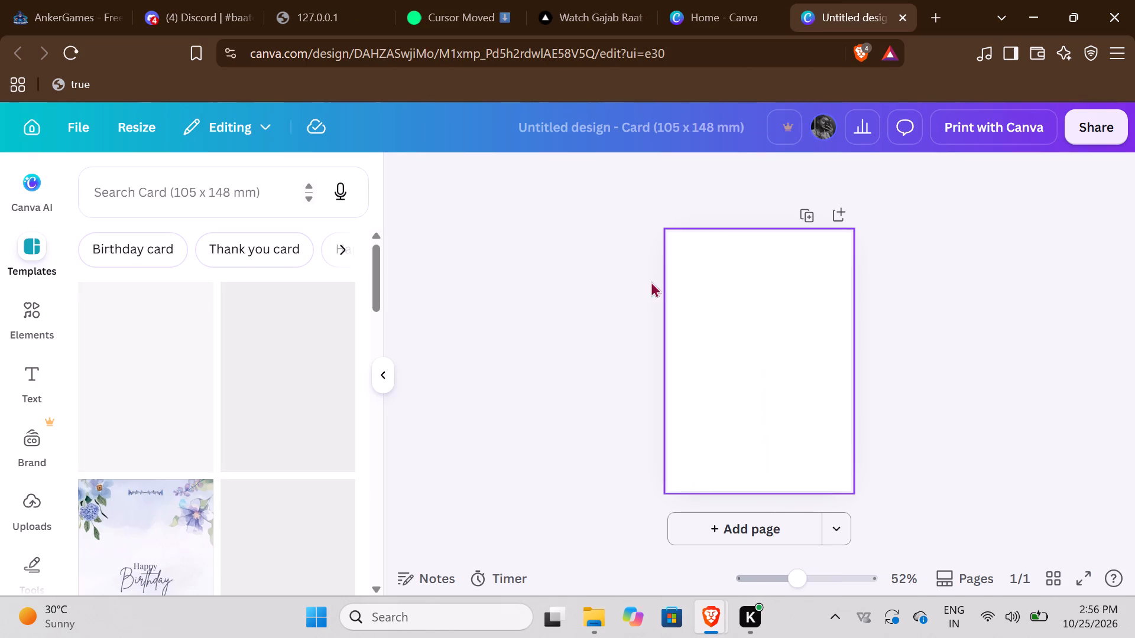
# Browse the card template categories, the Canva AI options and the Shapes collection for something to use in the card.
pyautogui.click(344, 243)
pyautogui.click(342, 243)
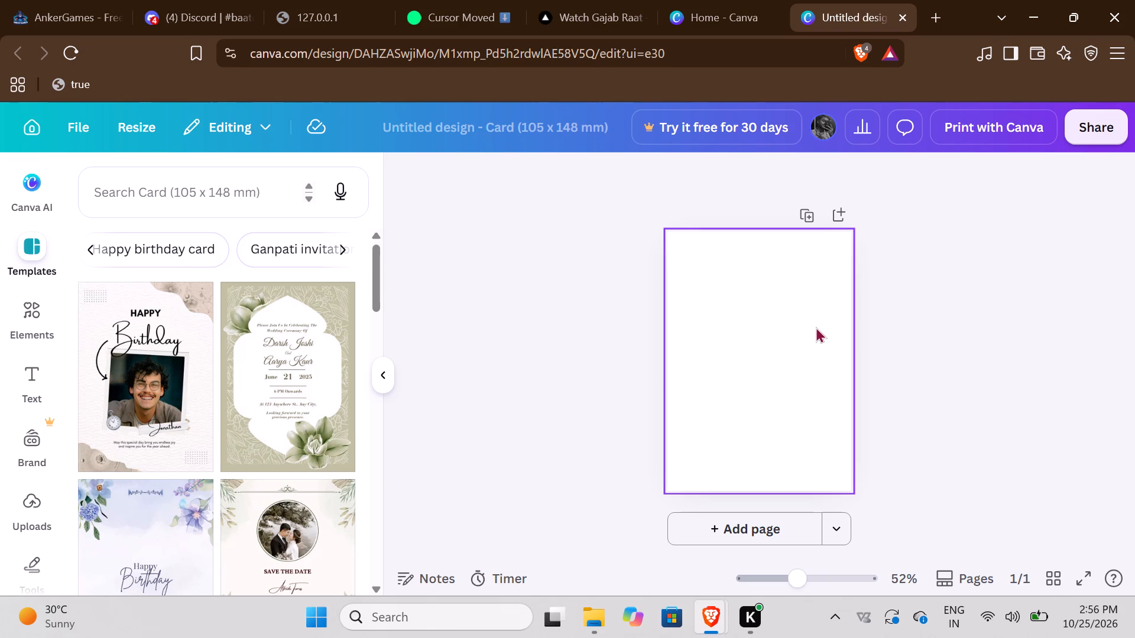
pyautogui.scroll(2, 813, 327)
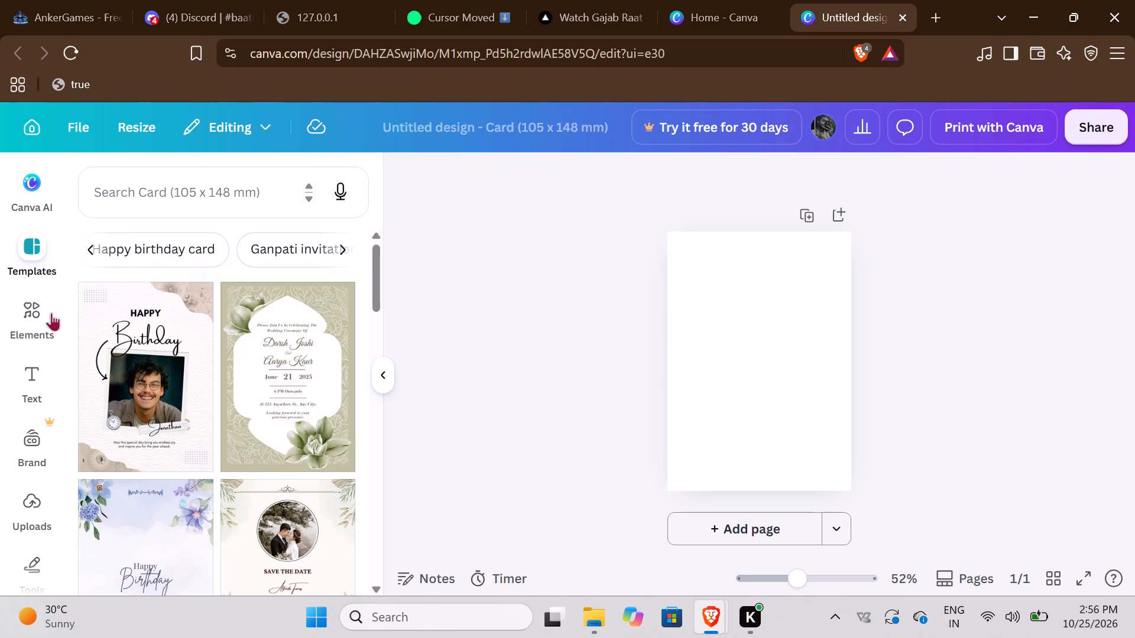
pyautogui.click(31, 207)
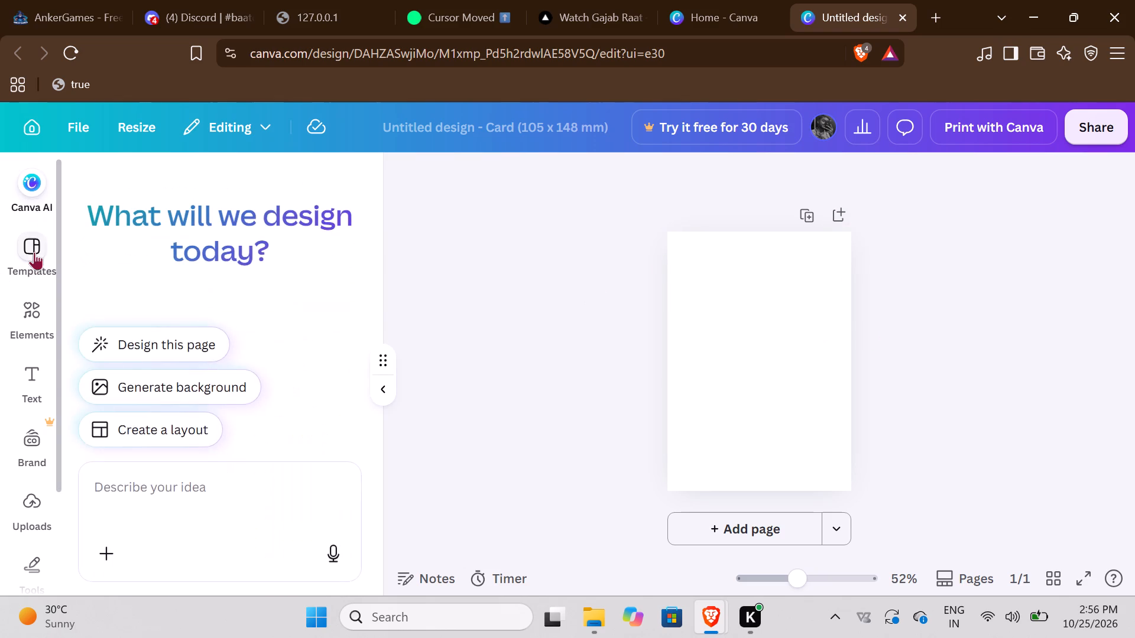
pyautogui.click(34, 265)
pyautogui.click(43, 323)
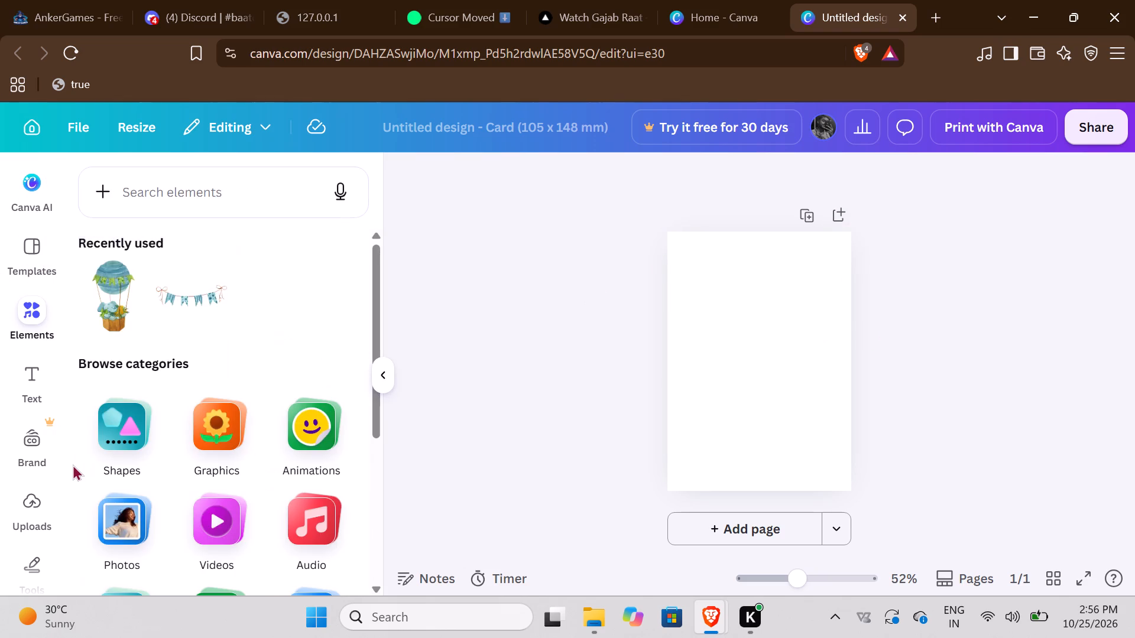
pyautogui.scroll(-3, 98, 462)
pyautogui.scroll(2, 148, 288)
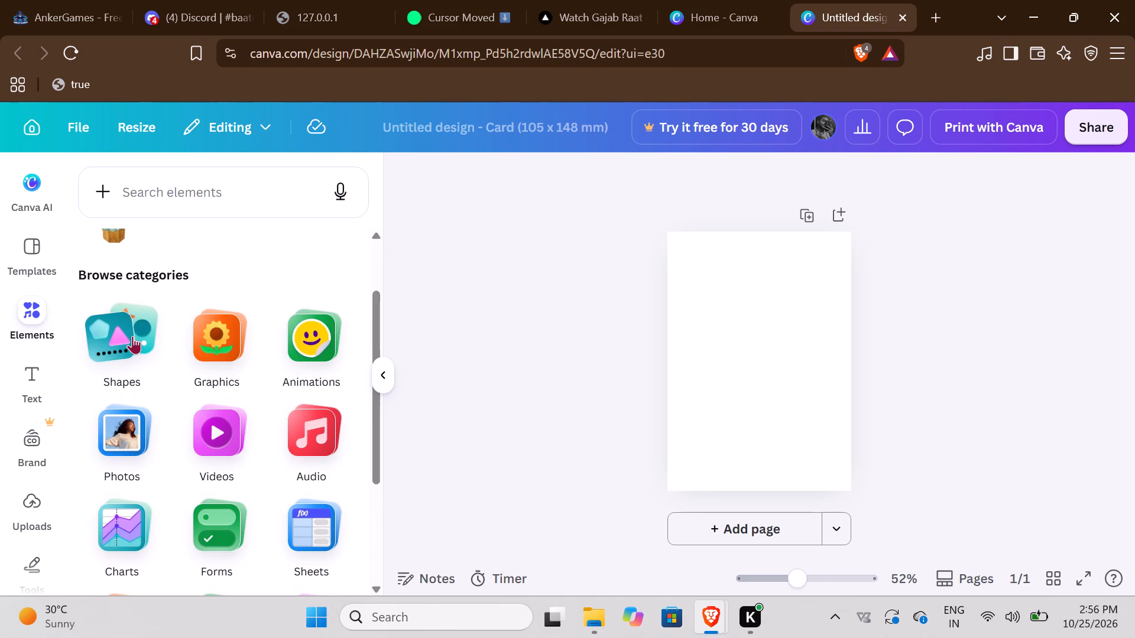
pyautogui.click(132, 336)
pyautogui.scroll(-3, 249, 413)
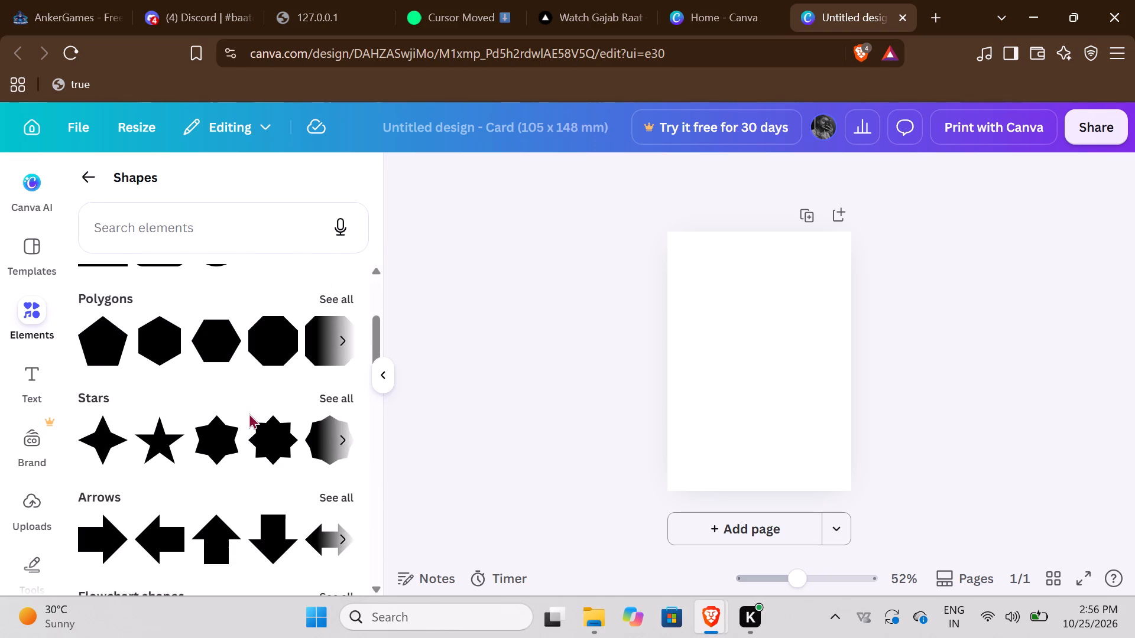
pyautogui.scroll(-11, 249, 413)
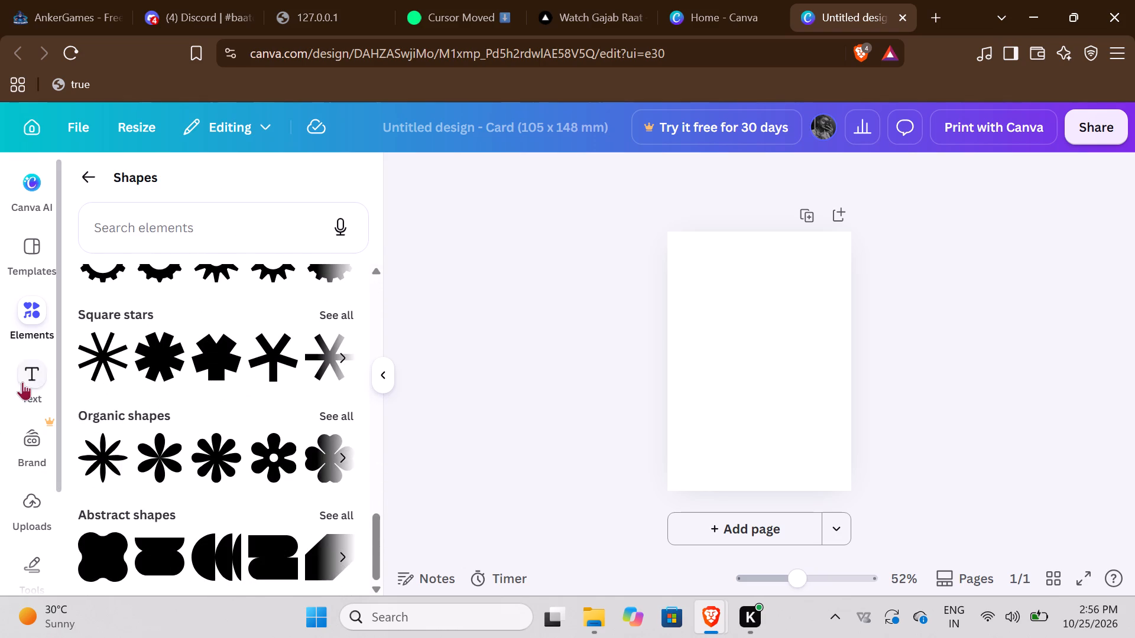
# Apply the cream and maroon Happy Diwali peacock template to the blank card.
pyautogui.click(31, 255)
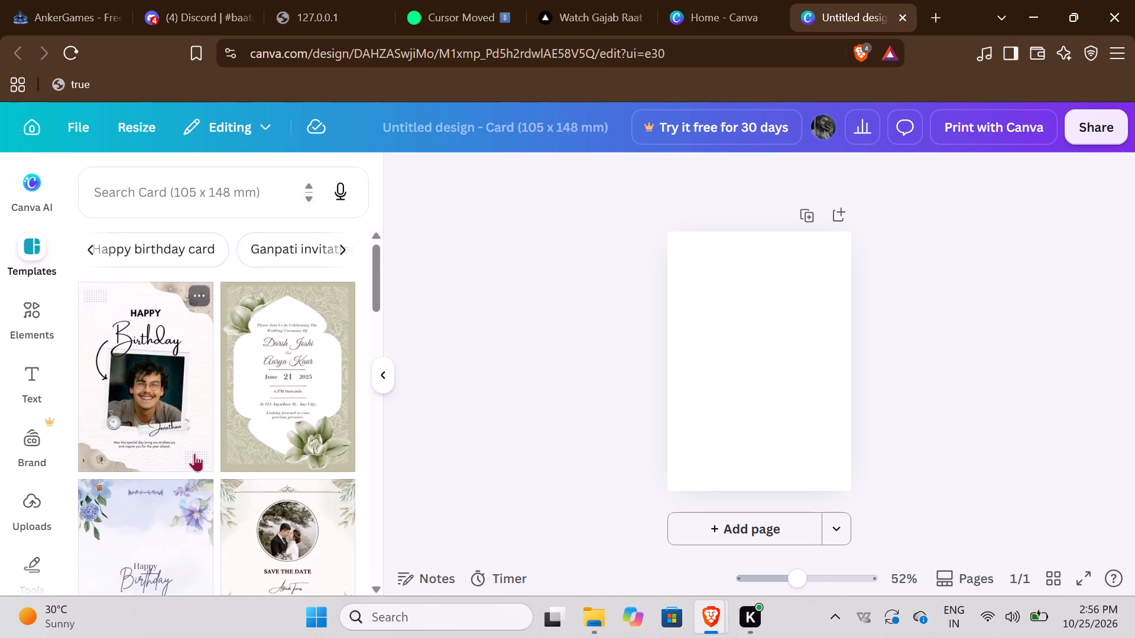
pyautogui.scroll(-5, 199, 453)
pyautogui.click(176, 478)
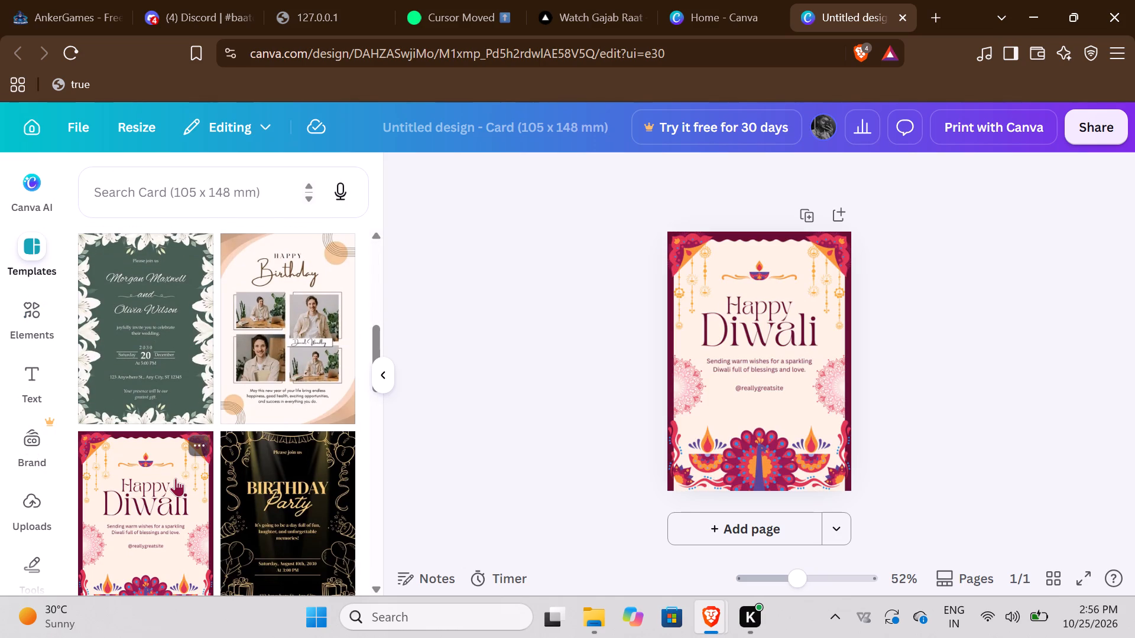
# Apply the Pan animation to the diya ornament above the Happy Diwali heading.
pyautogui.click(800, 429)
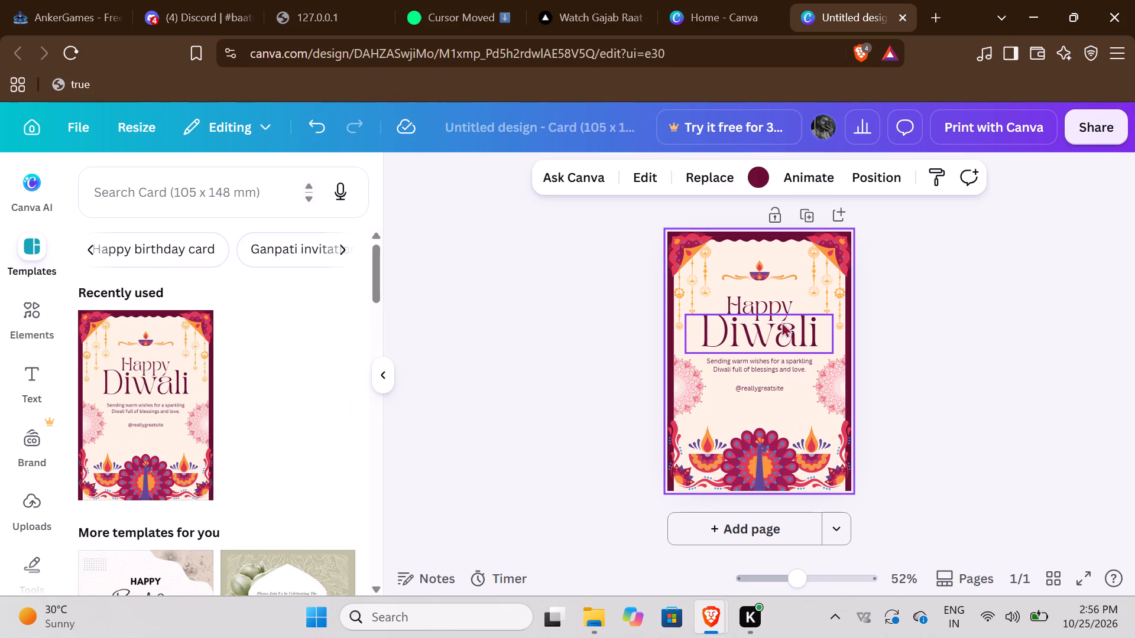
pyautogui.click(770, 271)
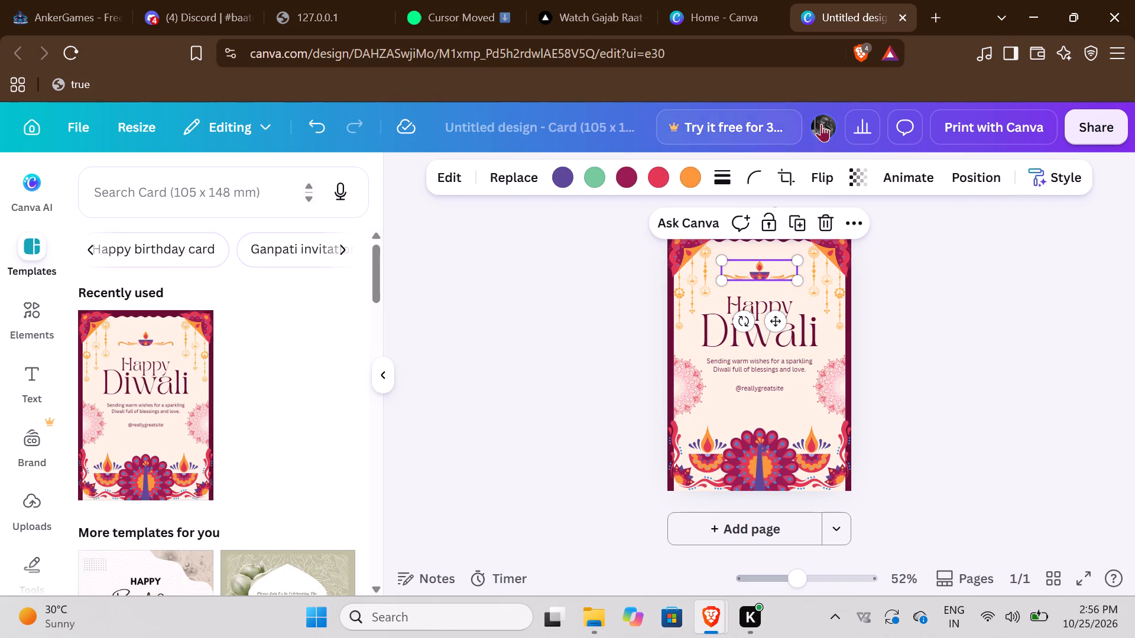
pyautogui.click(906, 170)
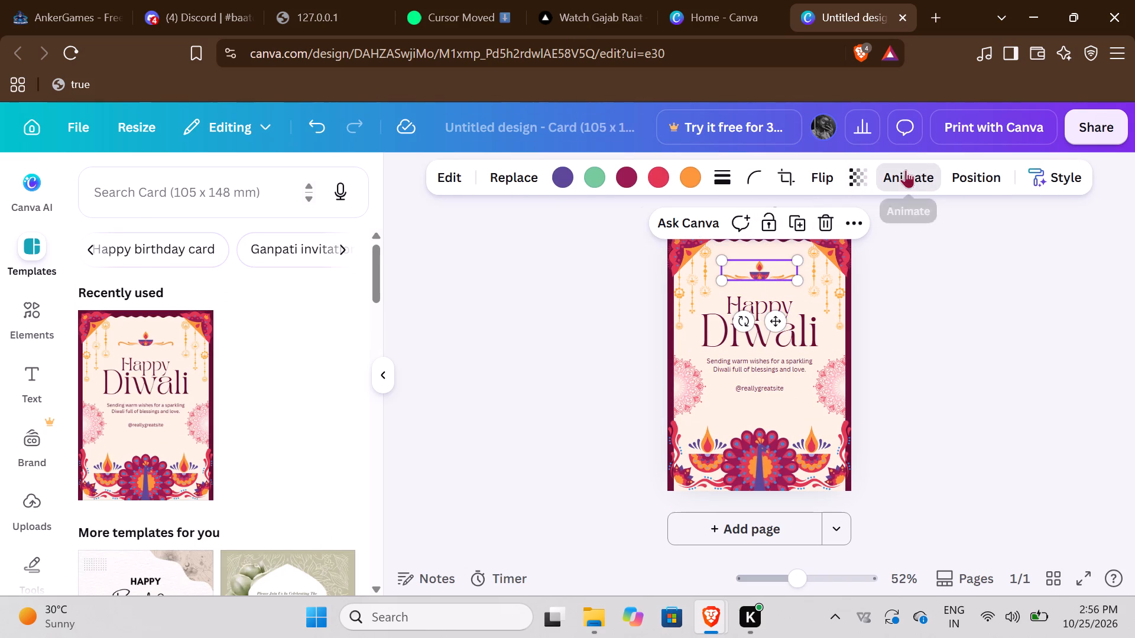
pyautogui.scroll(-2, 311, 428)
pyautogui.click(226, 327)
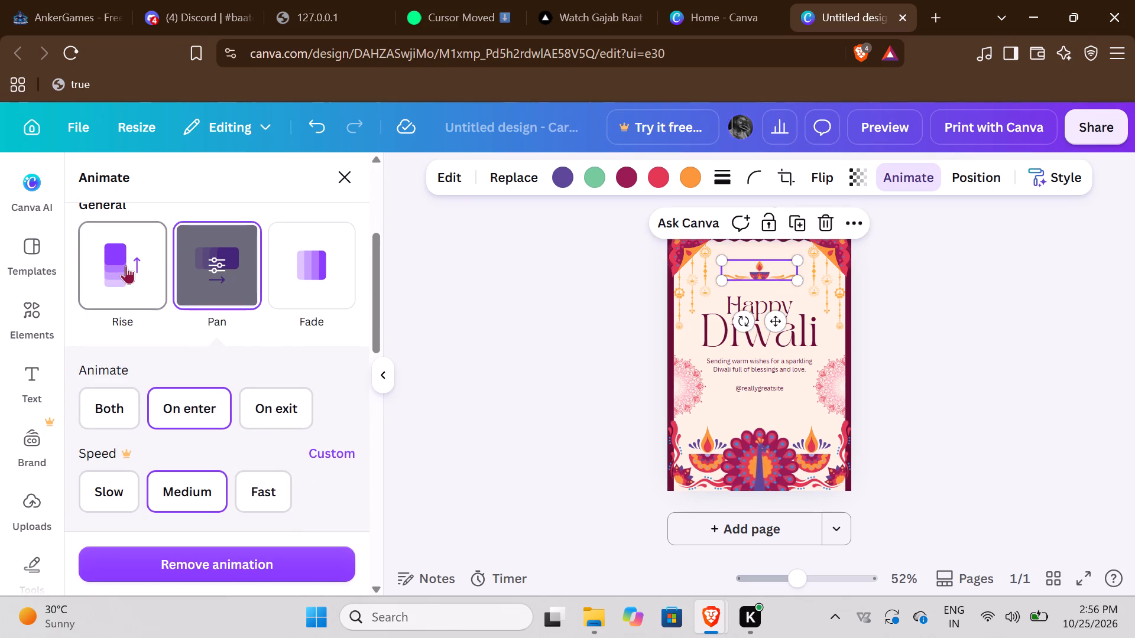
pyautogui.click(222, 265)
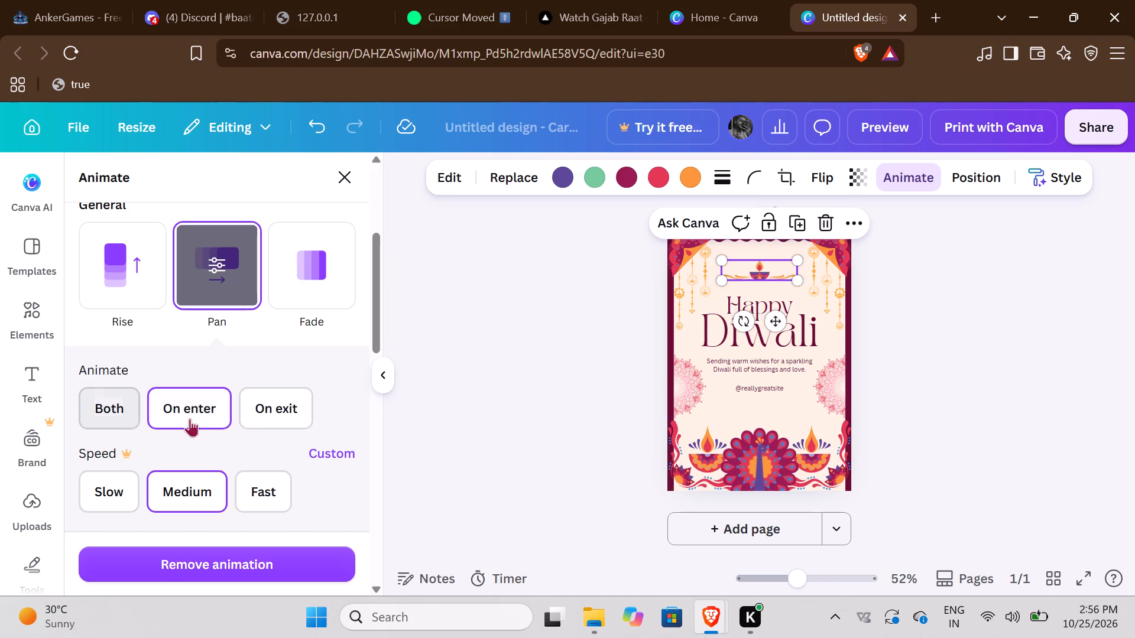
pyautogui.click(485, 385)
# Try Wipe, Blur and Pop on the hanging ornaments in the card's upper-left corner, and settle on the Rise animation.
pyautogui.click(709, 325)
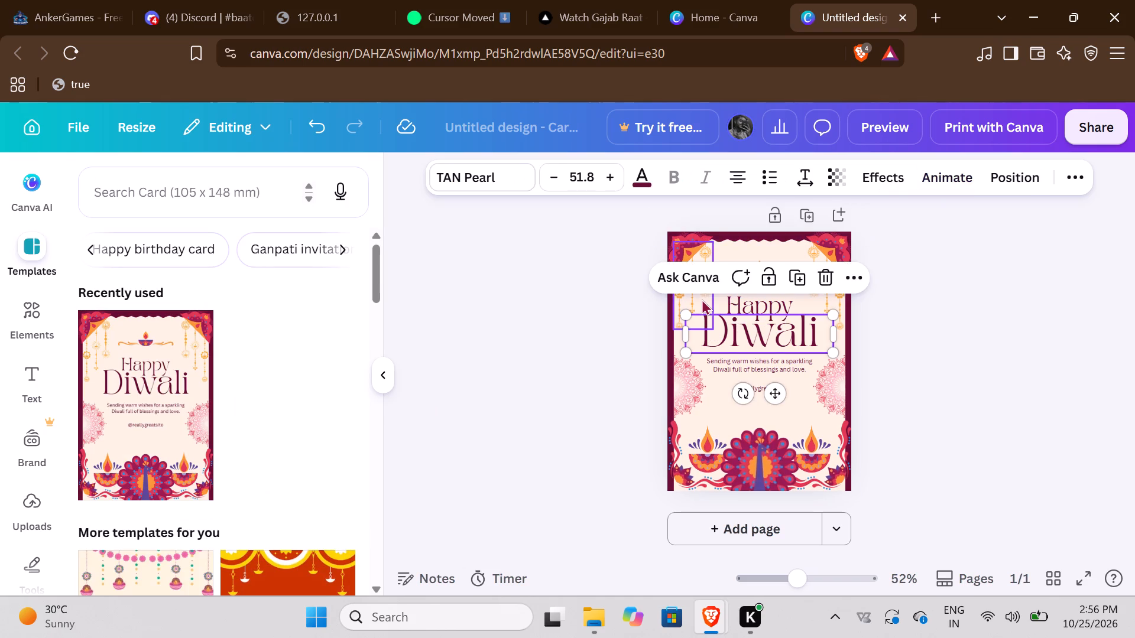
pyautogui.click(702, 299)
pyautogui.click(834, 175)
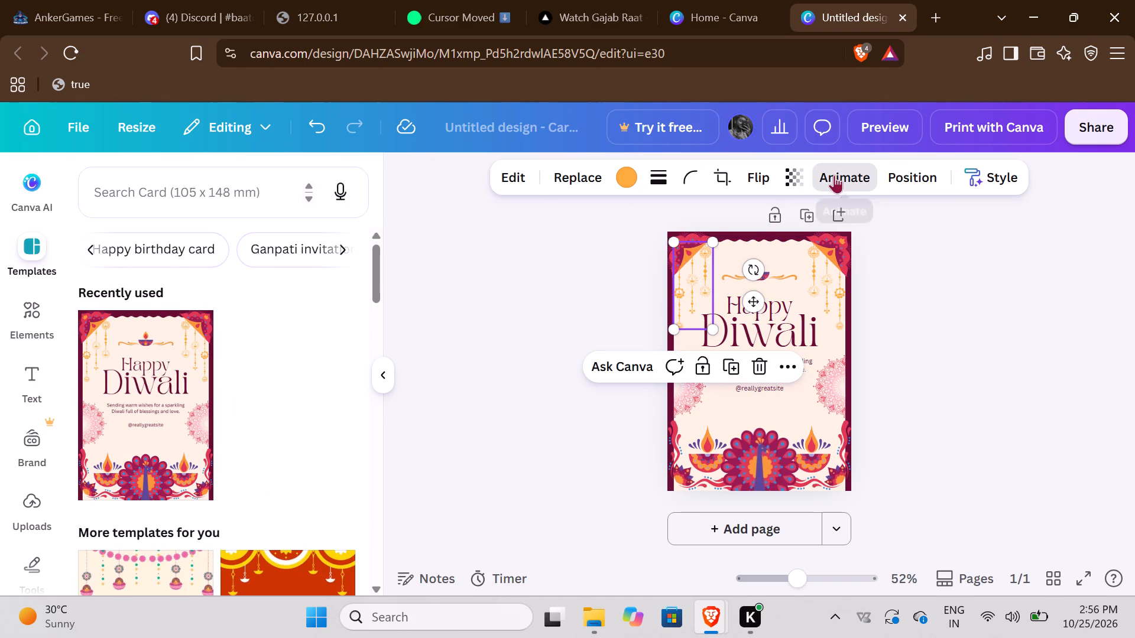
pyautogui.scroll(-3, 273, 436)
pyautogui.click(241, 372)
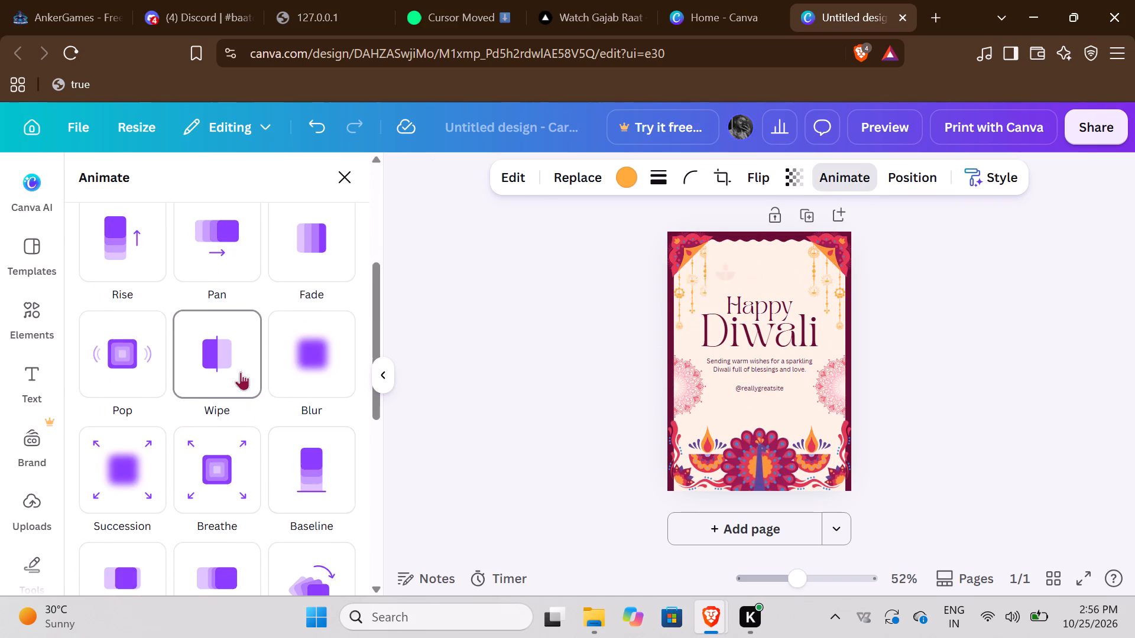
pyautogui.click(330, 289)
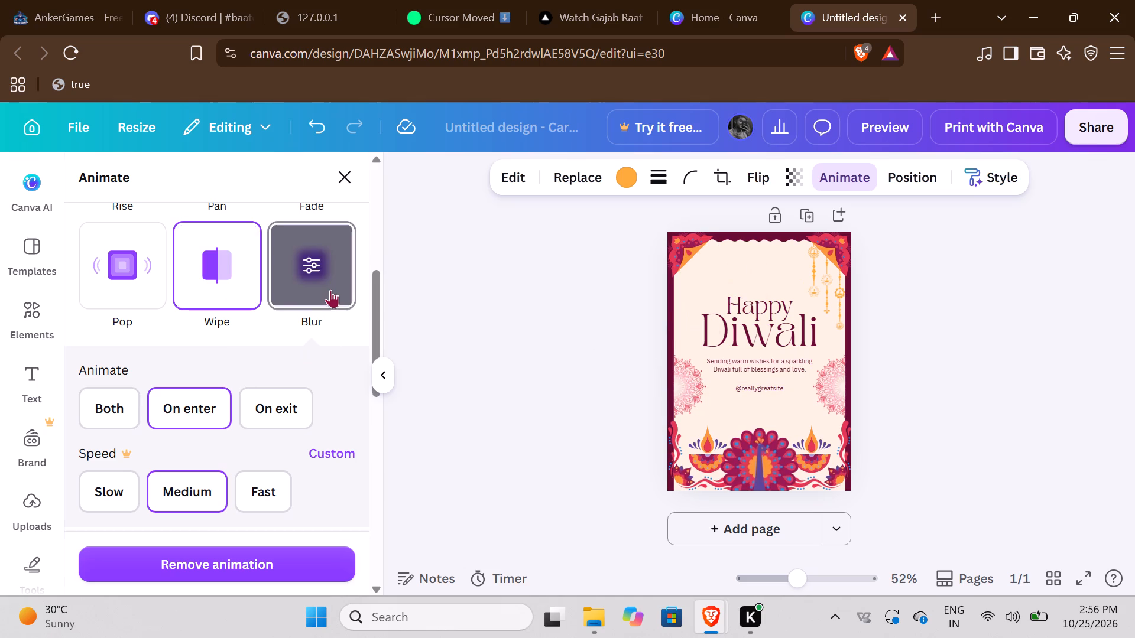
pyautogui.click(109, 284)
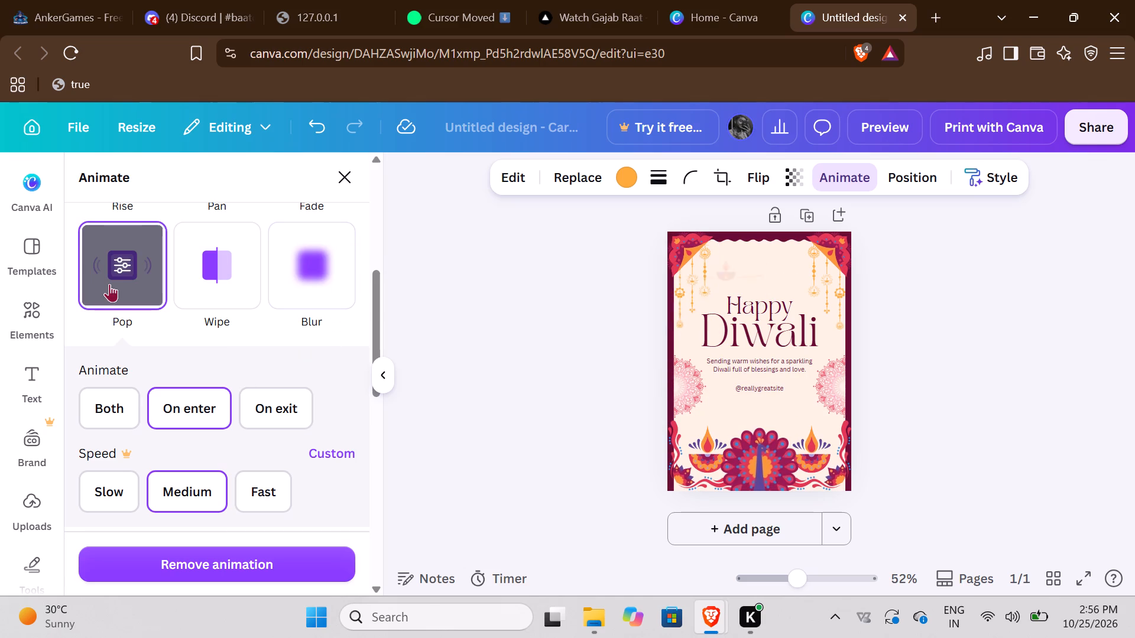
pyautogui.scroll(1, 112, 287)
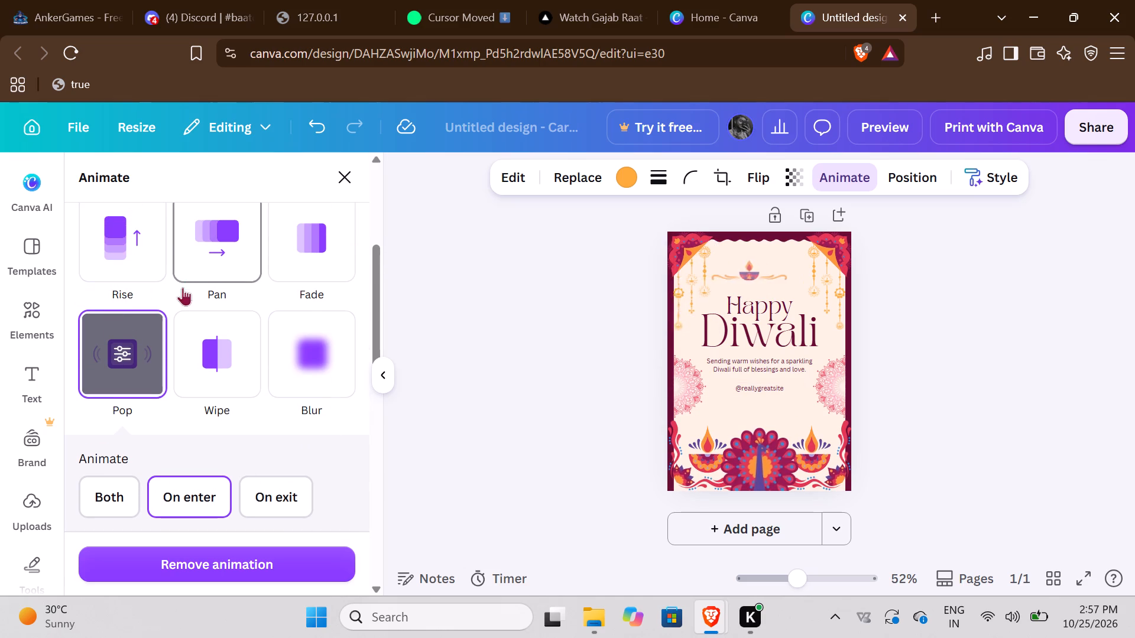
pyautogui.click(129, 270)
pyautogui.scroll(2, 143, 270)
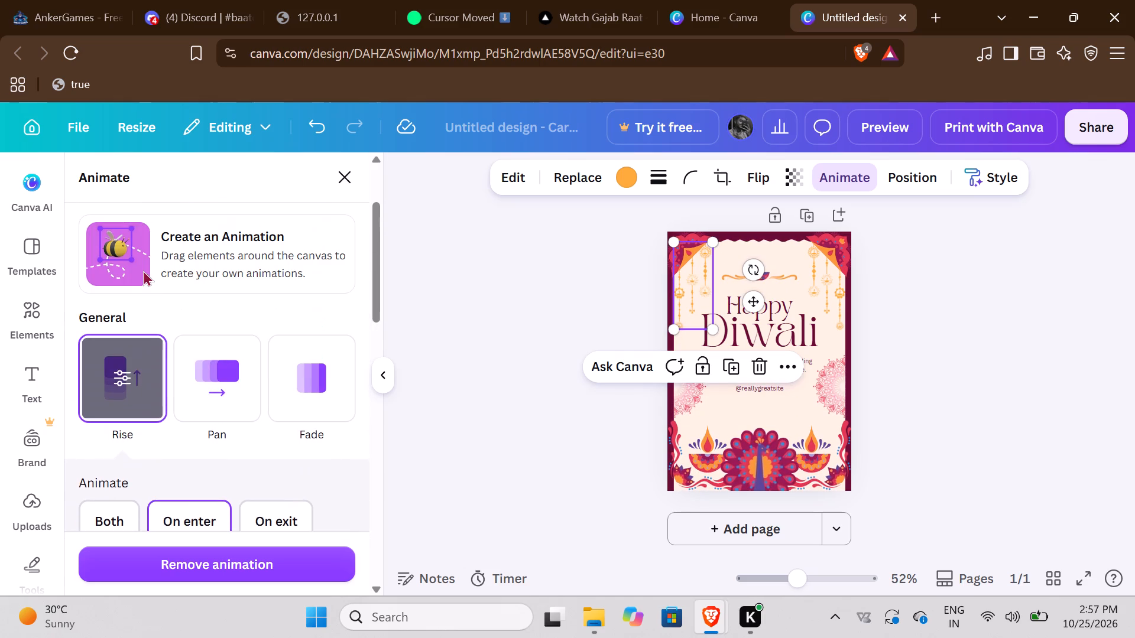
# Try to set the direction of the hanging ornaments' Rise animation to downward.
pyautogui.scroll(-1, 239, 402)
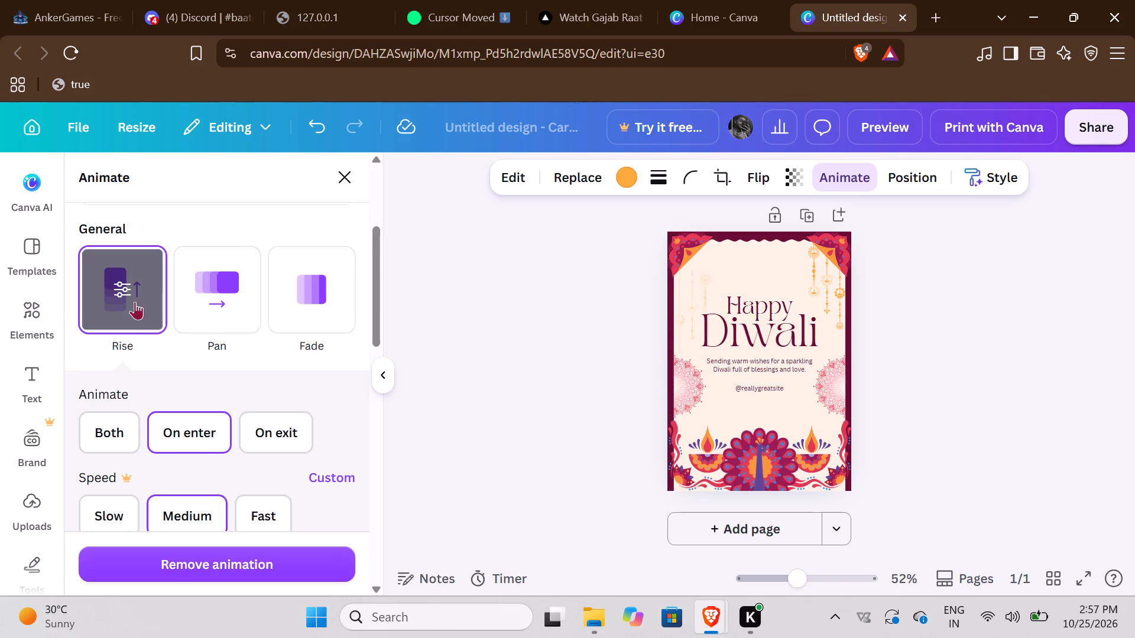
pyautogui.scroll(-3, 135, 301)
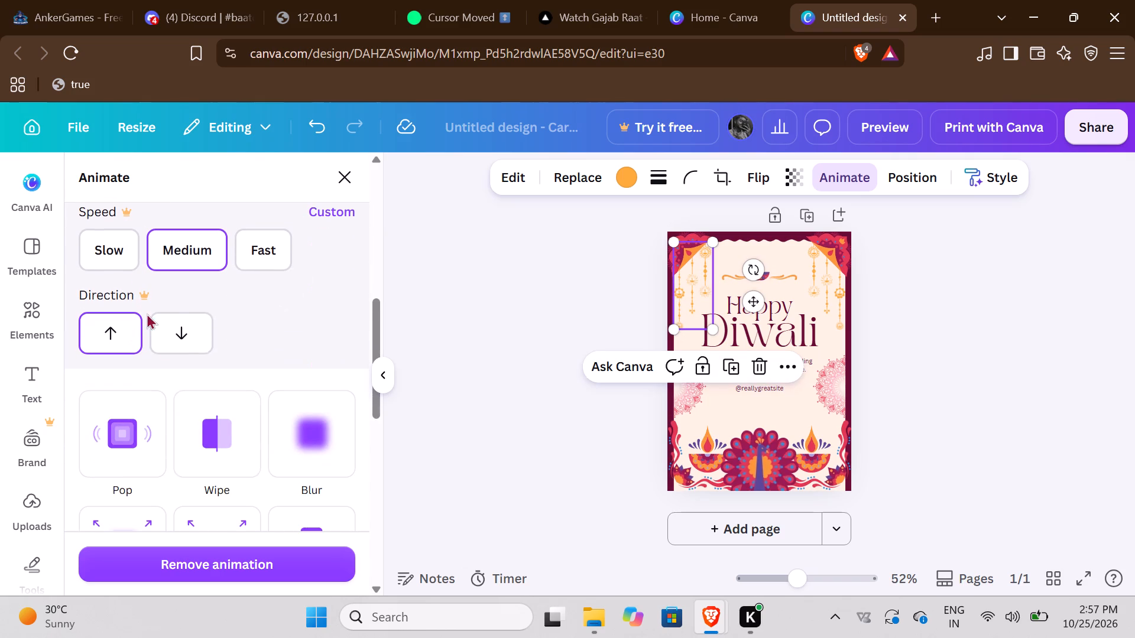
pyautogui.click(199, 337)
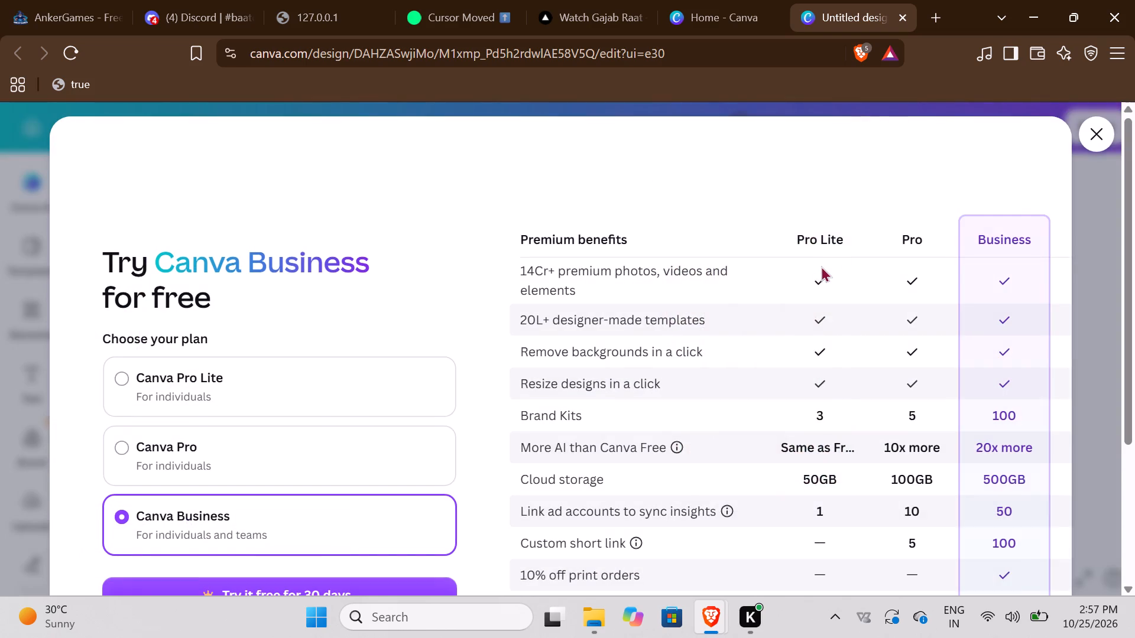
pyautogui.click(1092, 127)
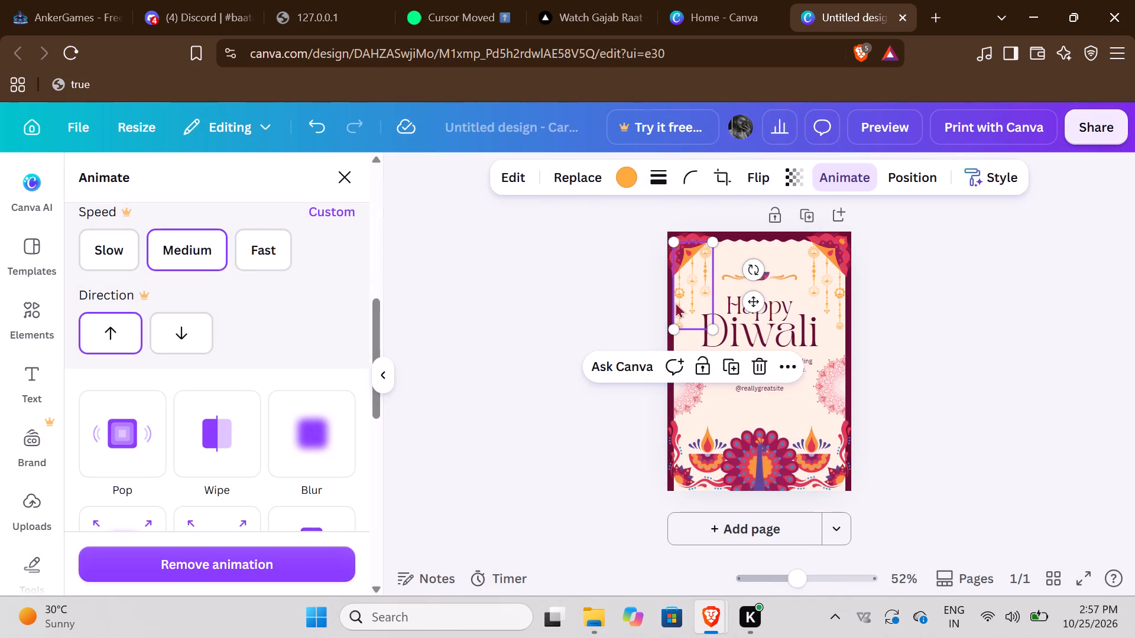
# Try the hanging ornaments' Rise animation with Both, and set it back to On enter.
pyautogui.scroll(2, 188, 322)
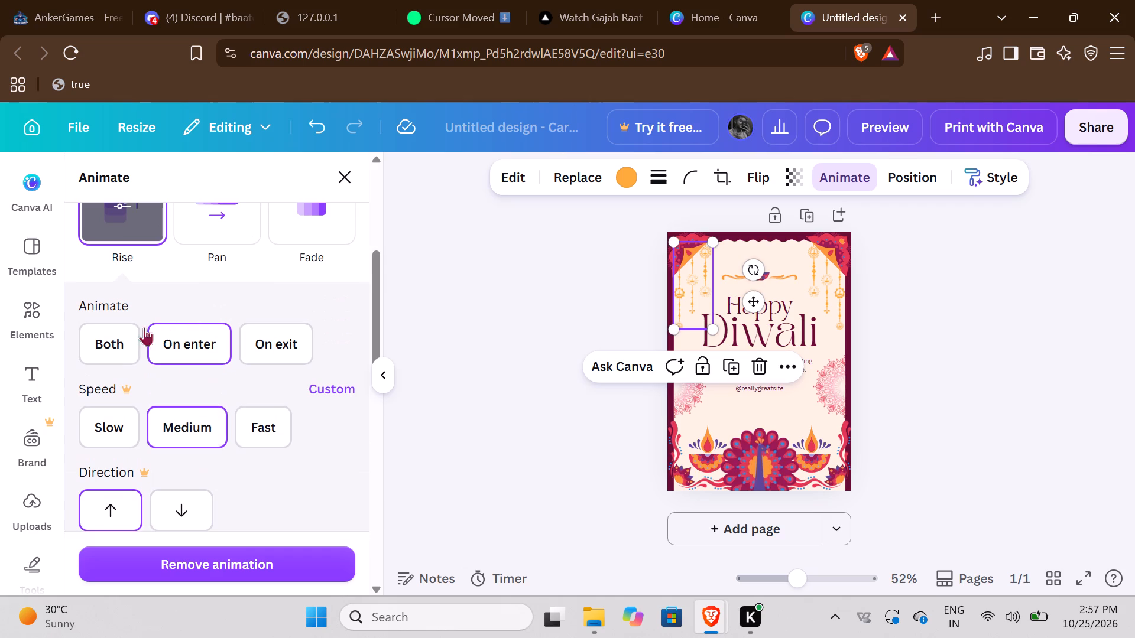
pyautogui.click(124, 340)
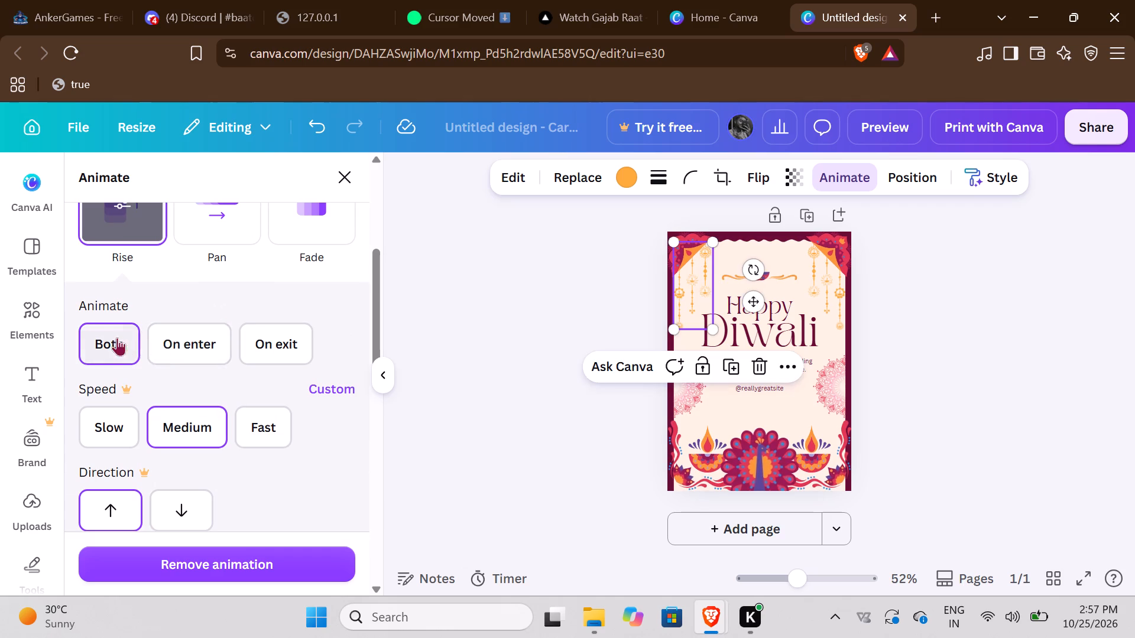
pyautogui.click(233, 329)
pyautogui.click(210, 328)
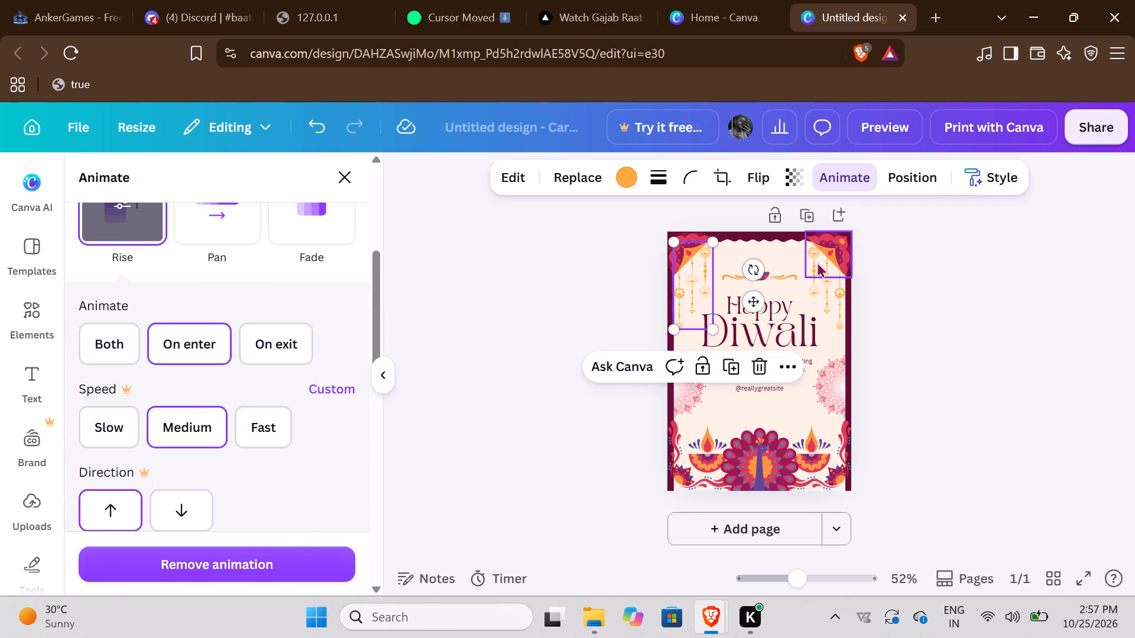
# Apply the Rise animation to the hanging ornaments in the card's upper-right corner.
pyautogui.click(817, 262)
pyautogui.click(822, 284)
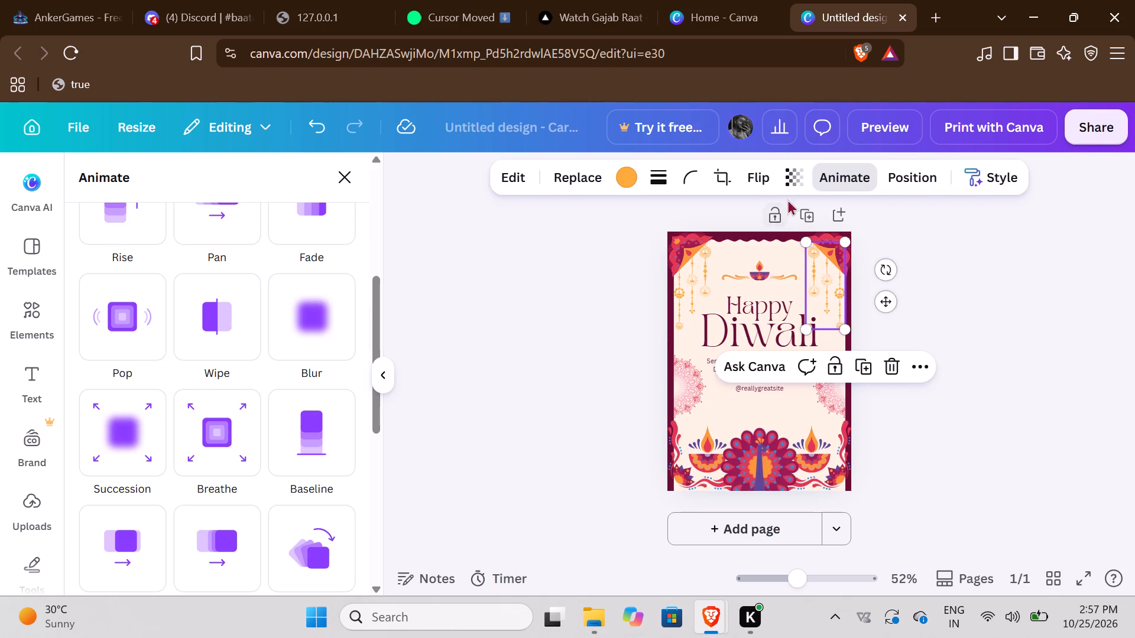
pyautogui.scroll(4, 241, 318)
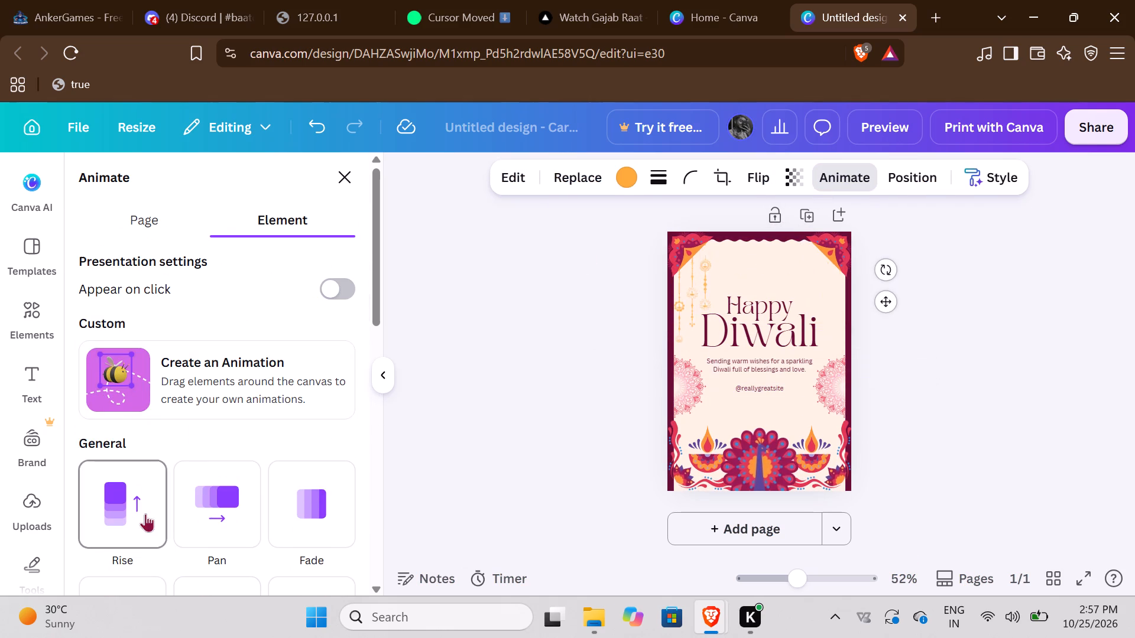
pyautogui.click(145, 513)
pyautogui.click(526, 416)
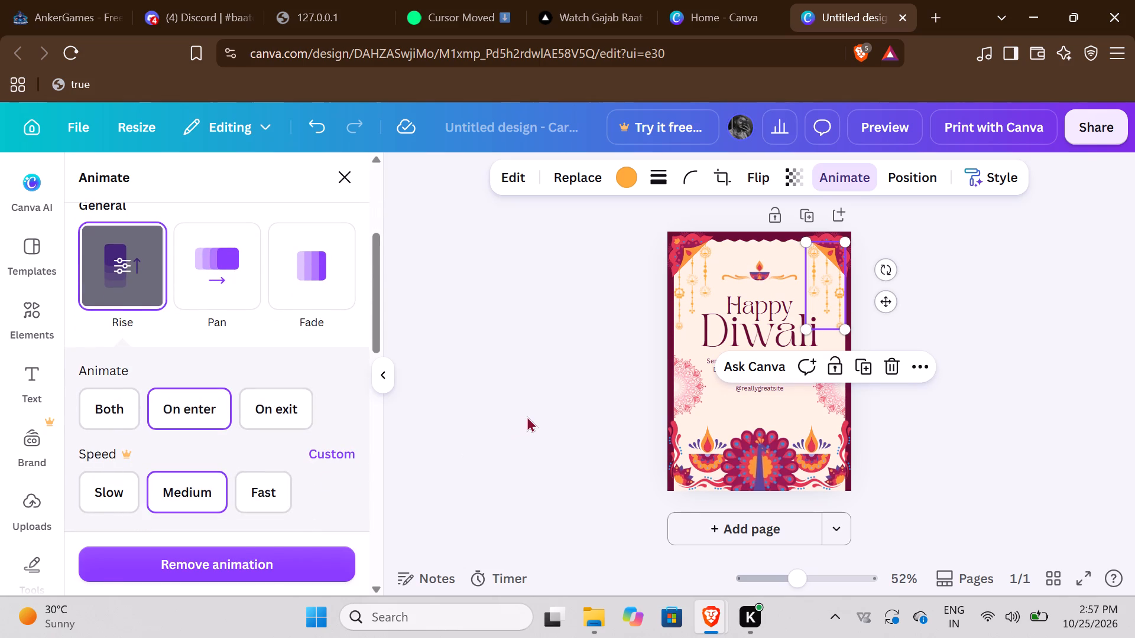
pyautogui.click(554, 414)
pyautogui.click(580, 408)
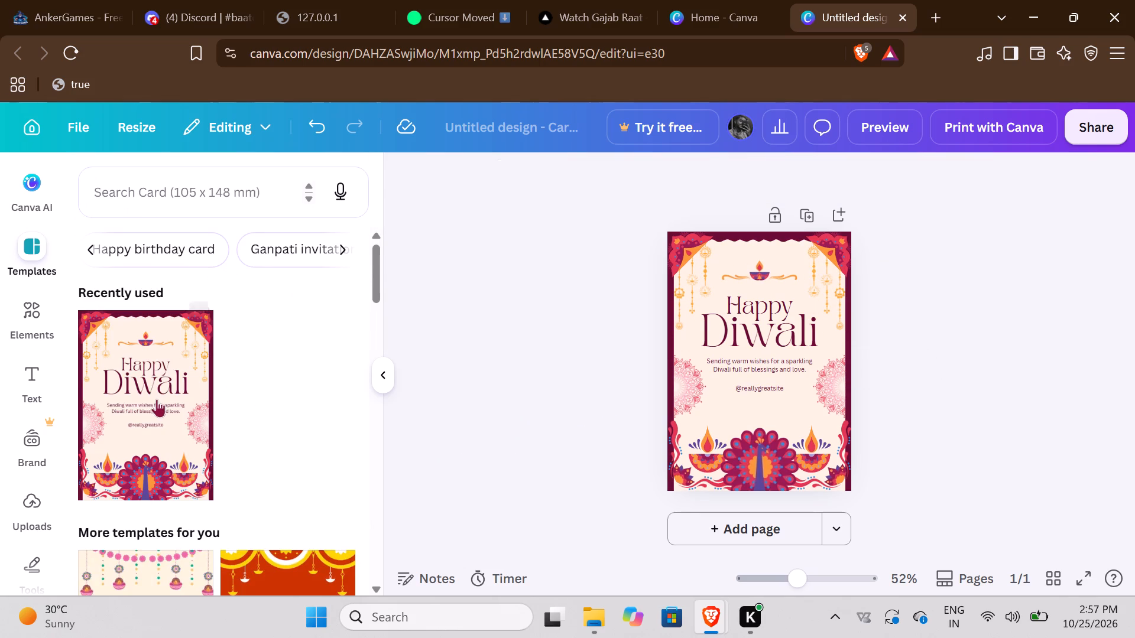
# Reapply the recently used Happy Diwali template to the card.
pyautogui.click(153, 398)
pyautogui.click(618, 356)
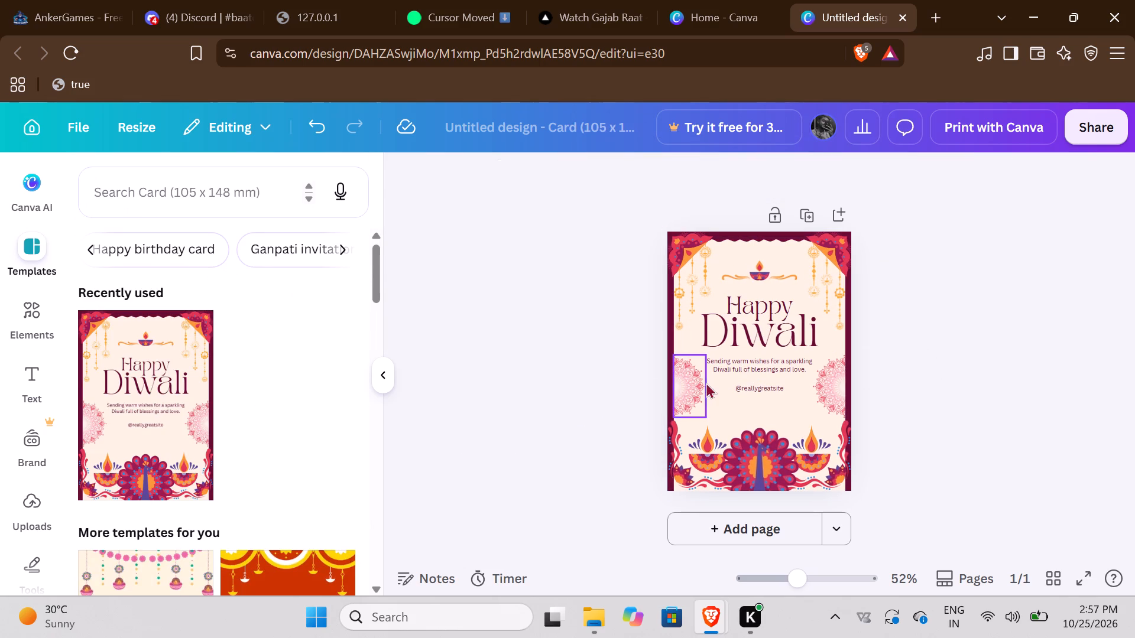
# Recolour the light pink of the card's left mandala, trying light orange and Crimson #e23754, and settle on Orange #f99739.
pyautogui.click(688, 385)
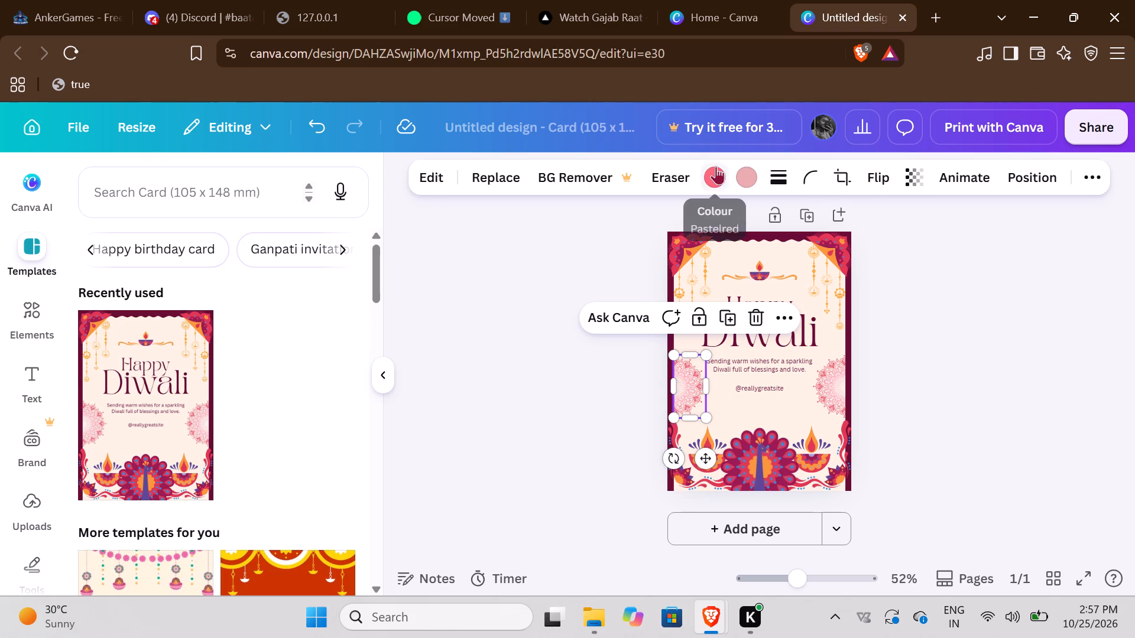
pyautogui.click(720, 170)
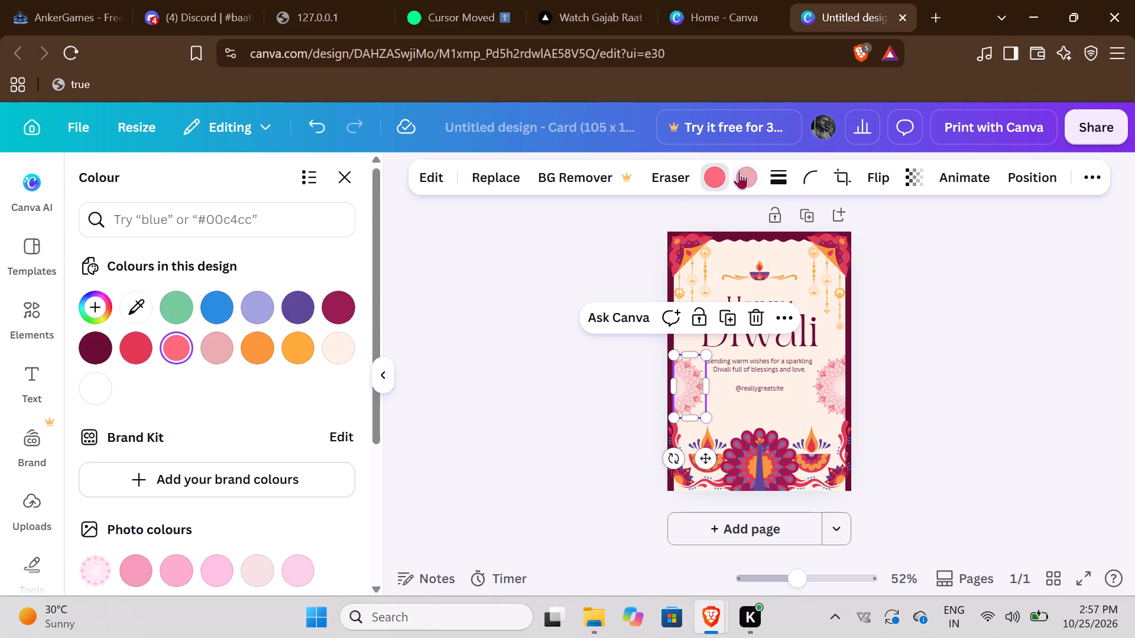
pyautogui.click(745, 171)
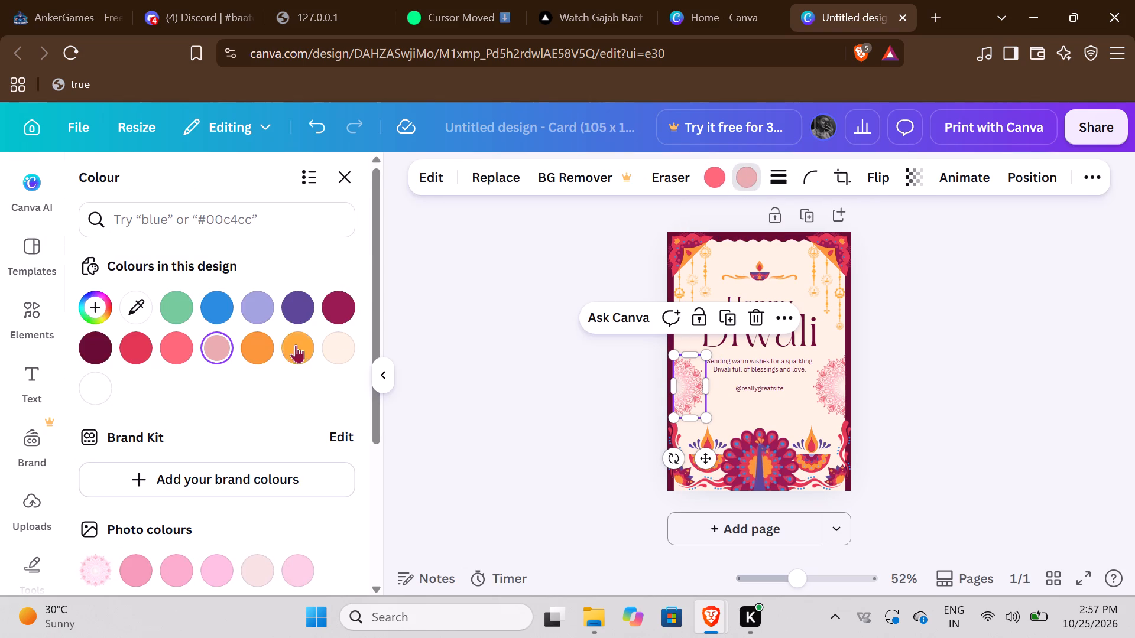
pyautogui.click(297, 343)
pyautogui.click(260, 346)
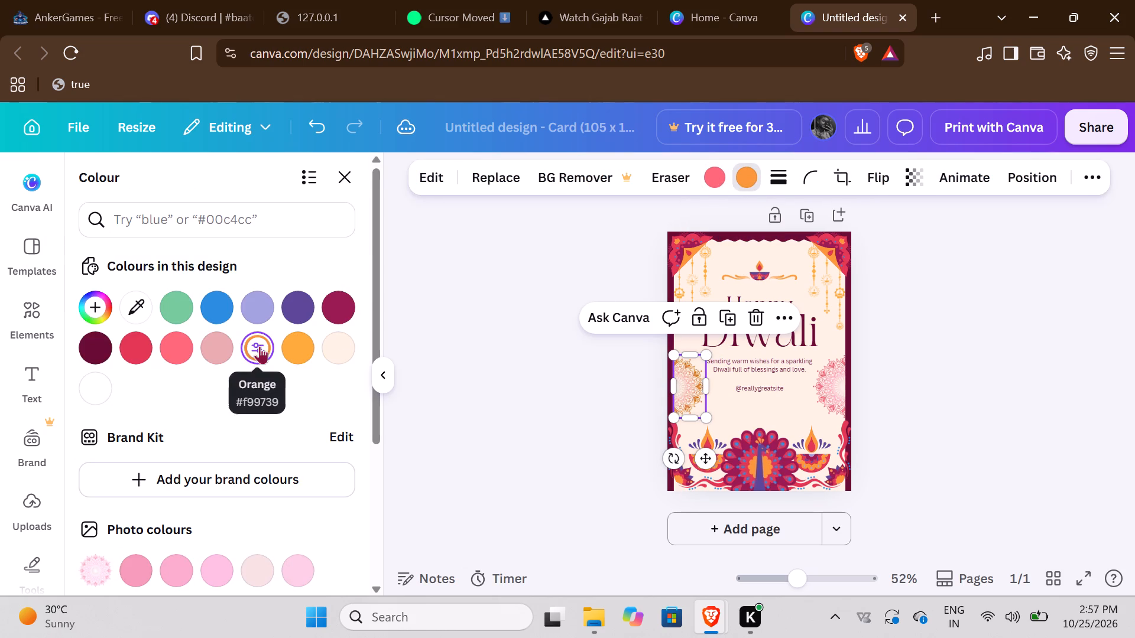
pyautogui.click(145, 346)
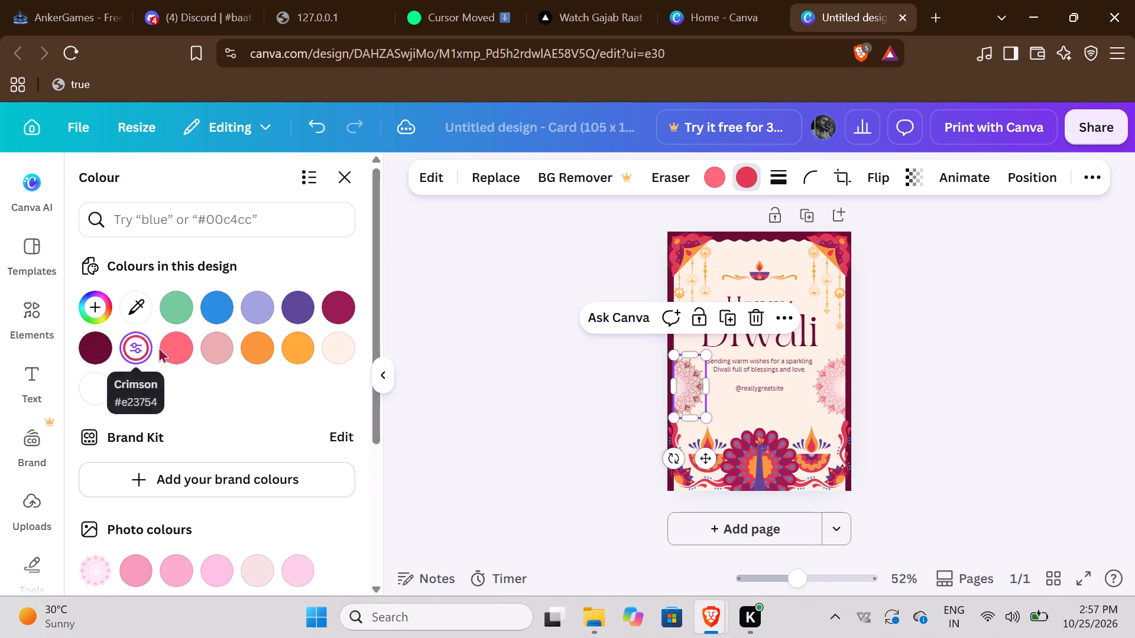
pyautogui.click(247, 340)
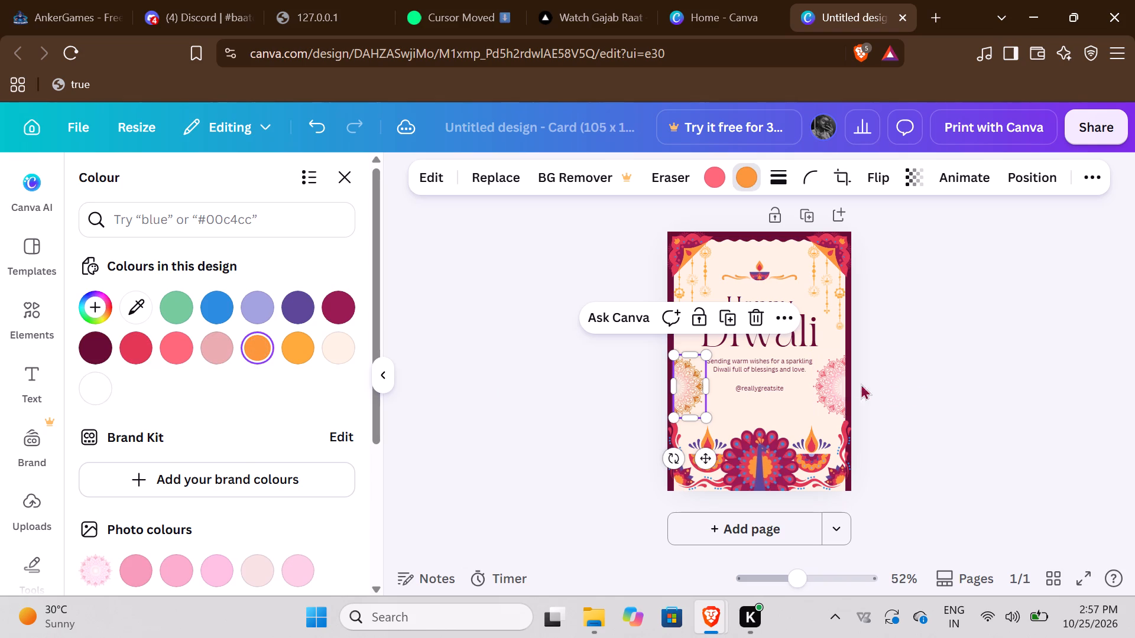
# Recolour the light pink of the card's right mandala to Orange #f99739.
pyautogui.click(841, 379)
pyautogui.click(266, 344)
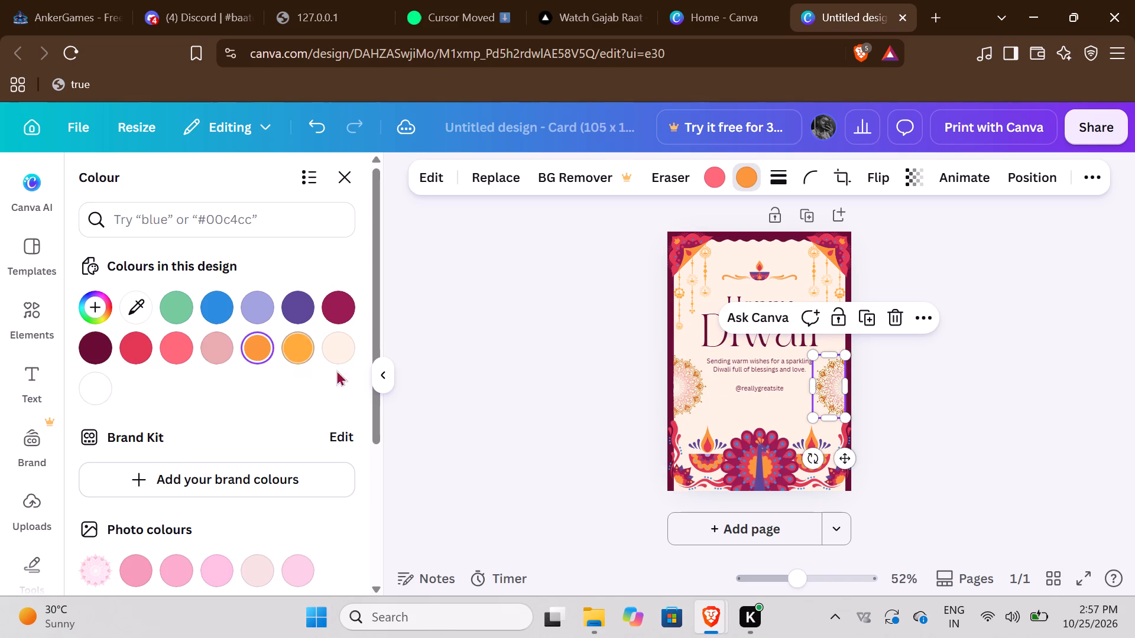
# Apply the Rise animation to the peacock at the bottom of the card.
pyautogui.click(767, 470)
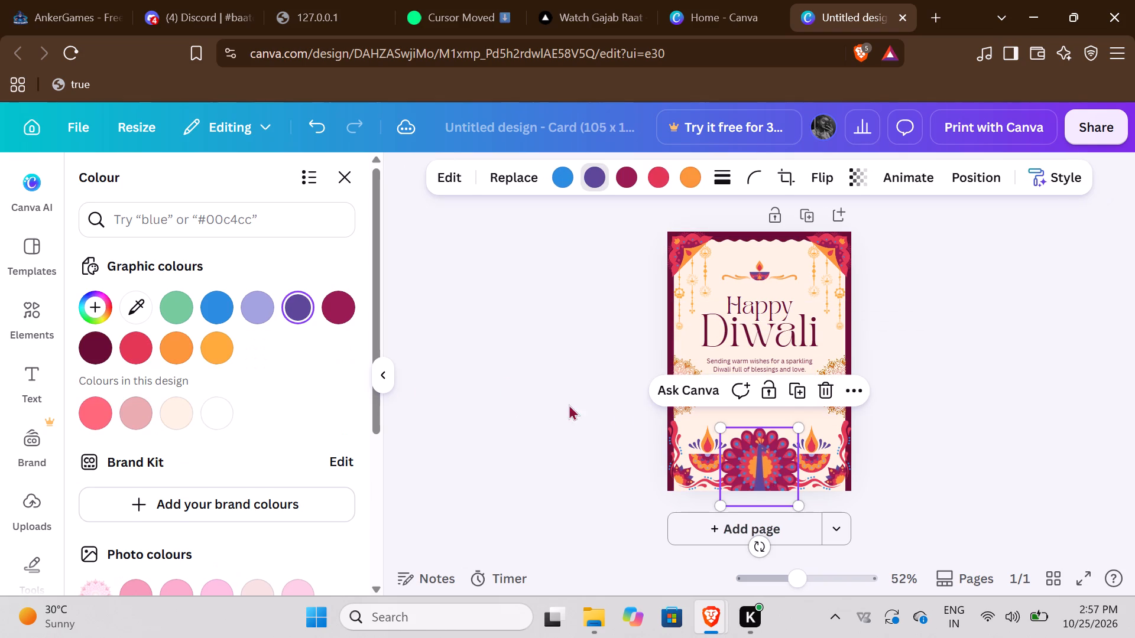
pyautogui.click(930, 162)
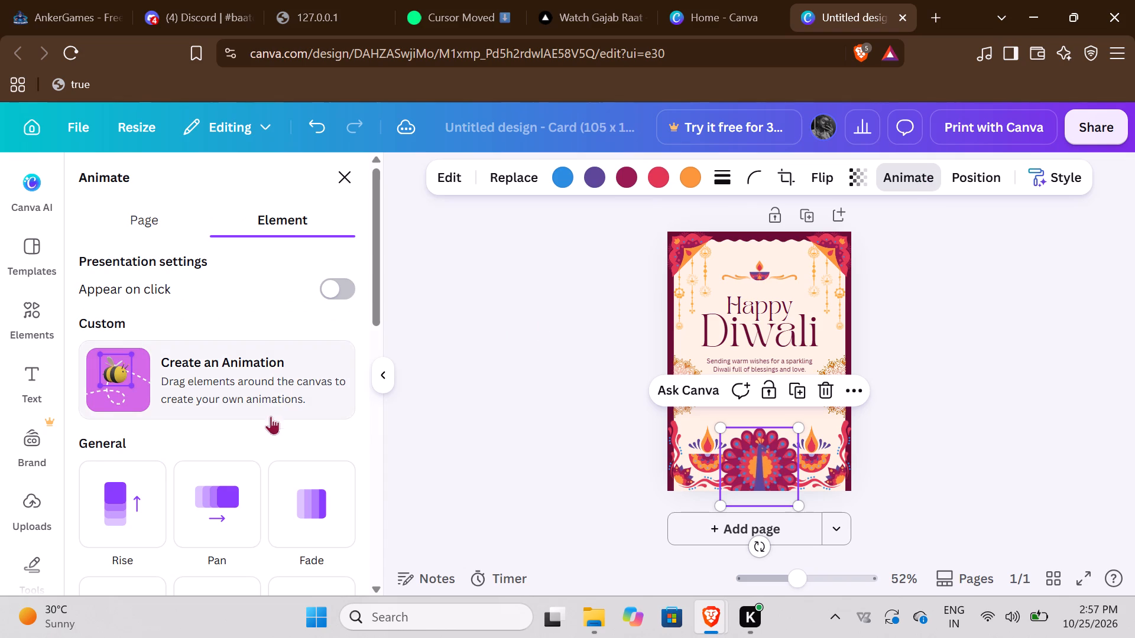
pyautogui.scroll(-2, 270, 424)
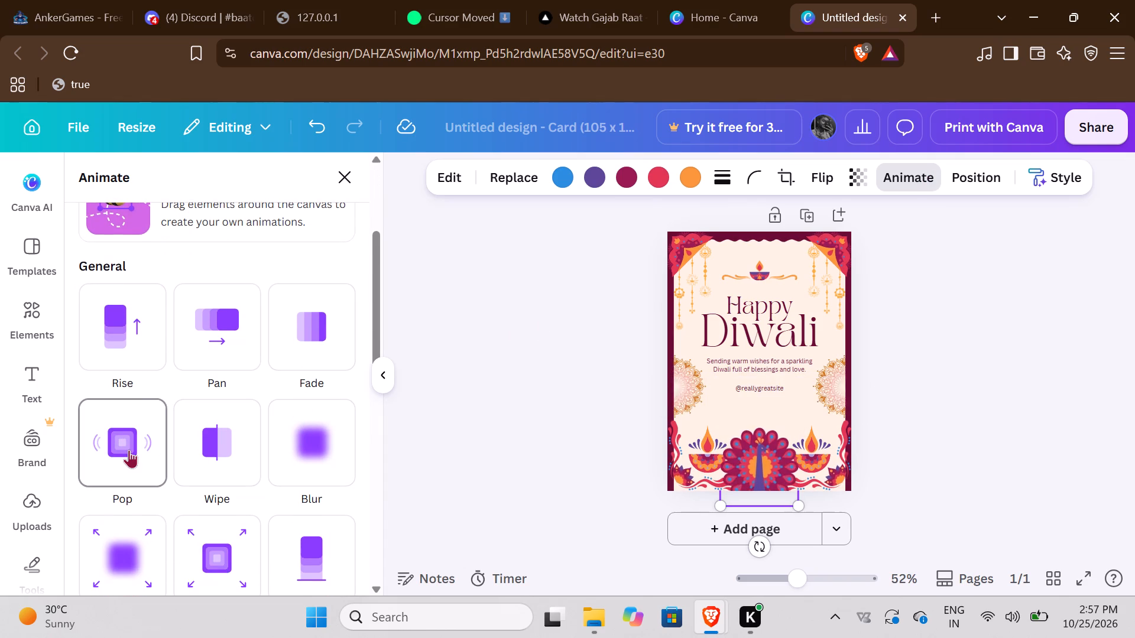
pyautogui.click(135, 323)
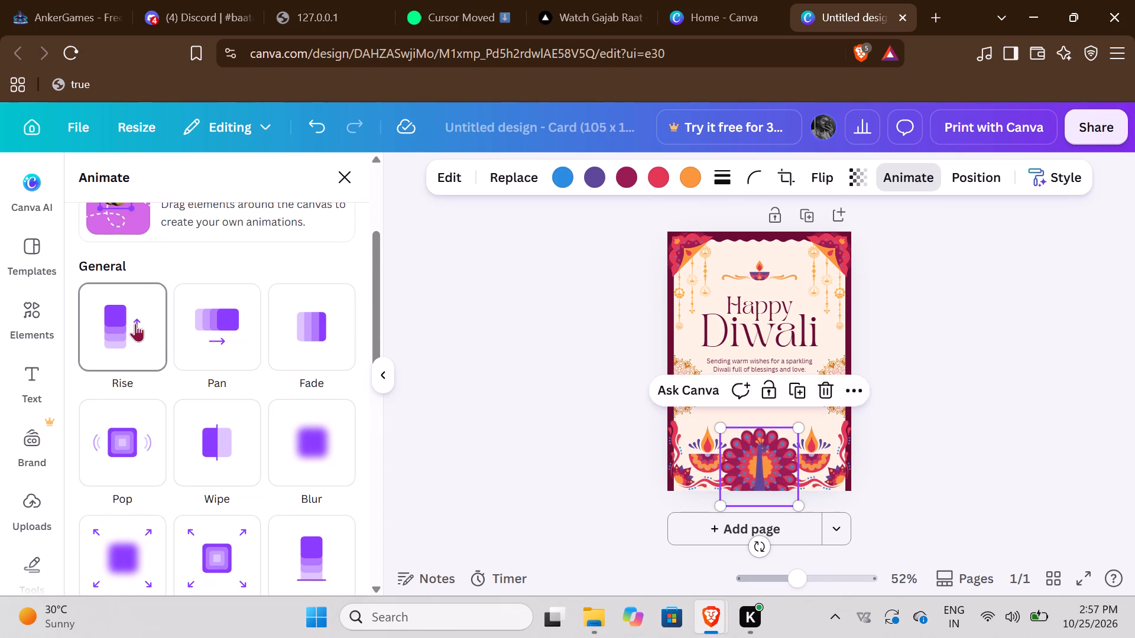
pyautogui.click(504, 396)
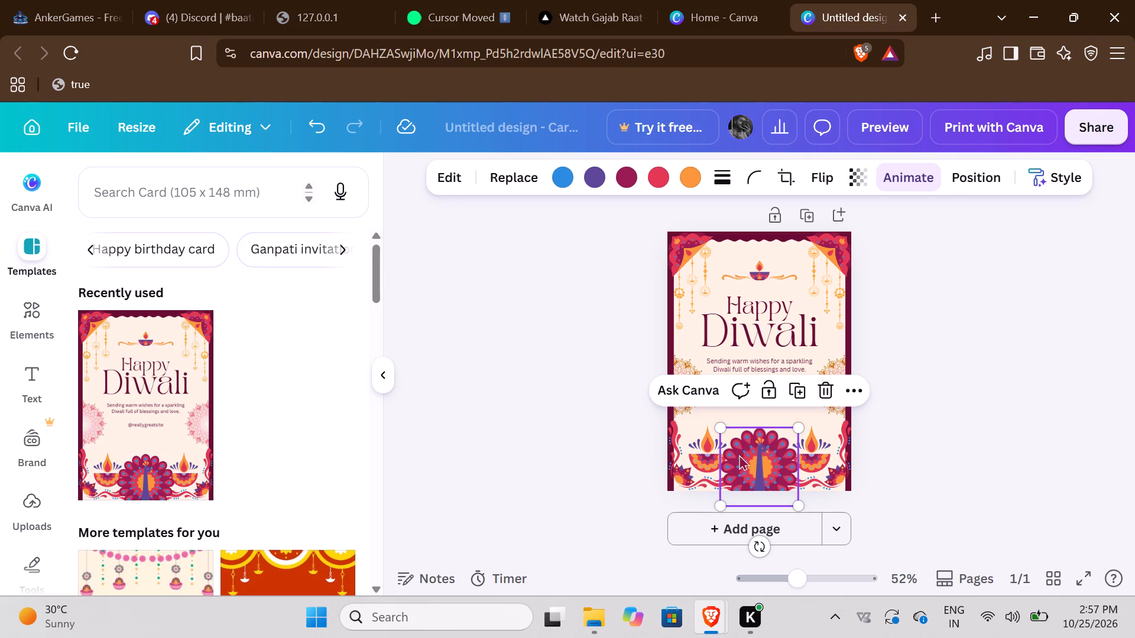
pyautogui.click(702, 455)
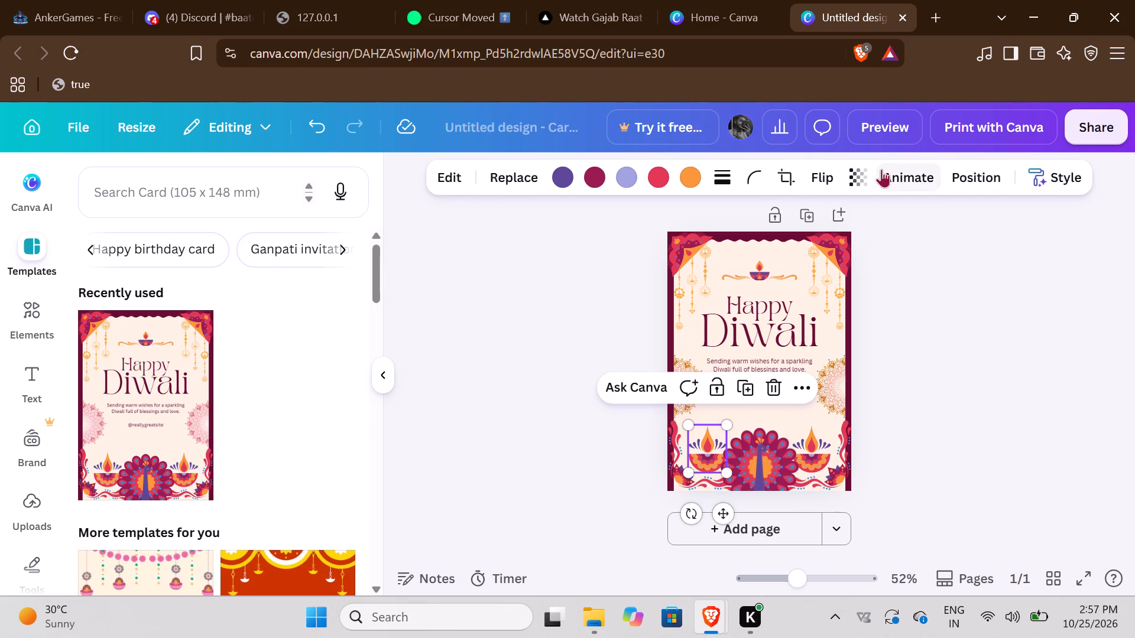
pyautogui.click(884, 171)
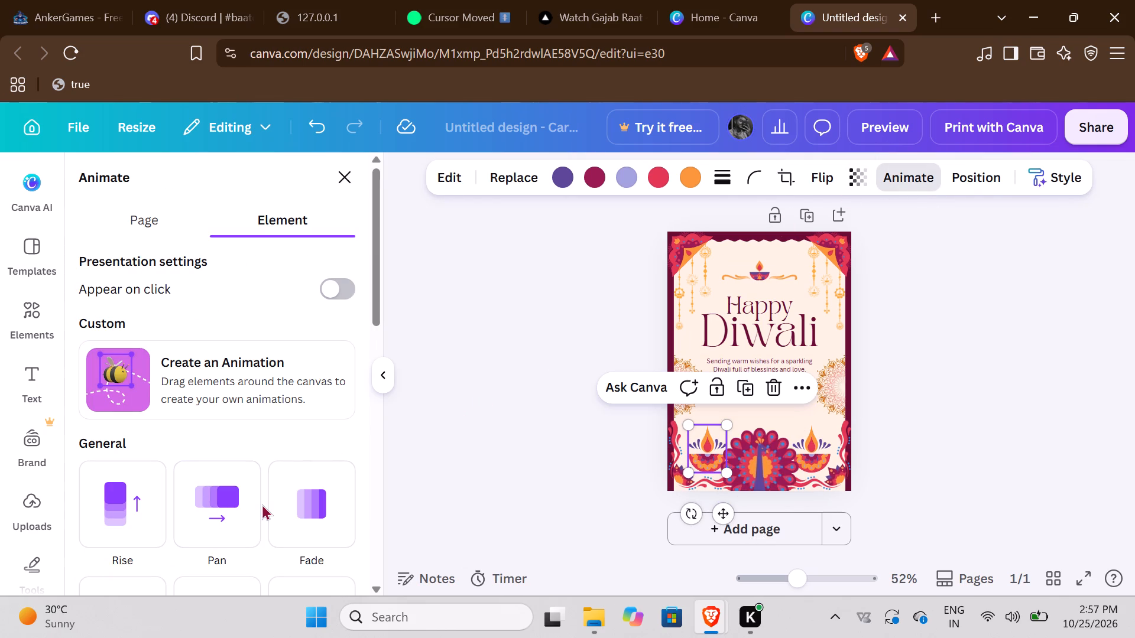
pyautogui.scroll(-2, 140, 504)
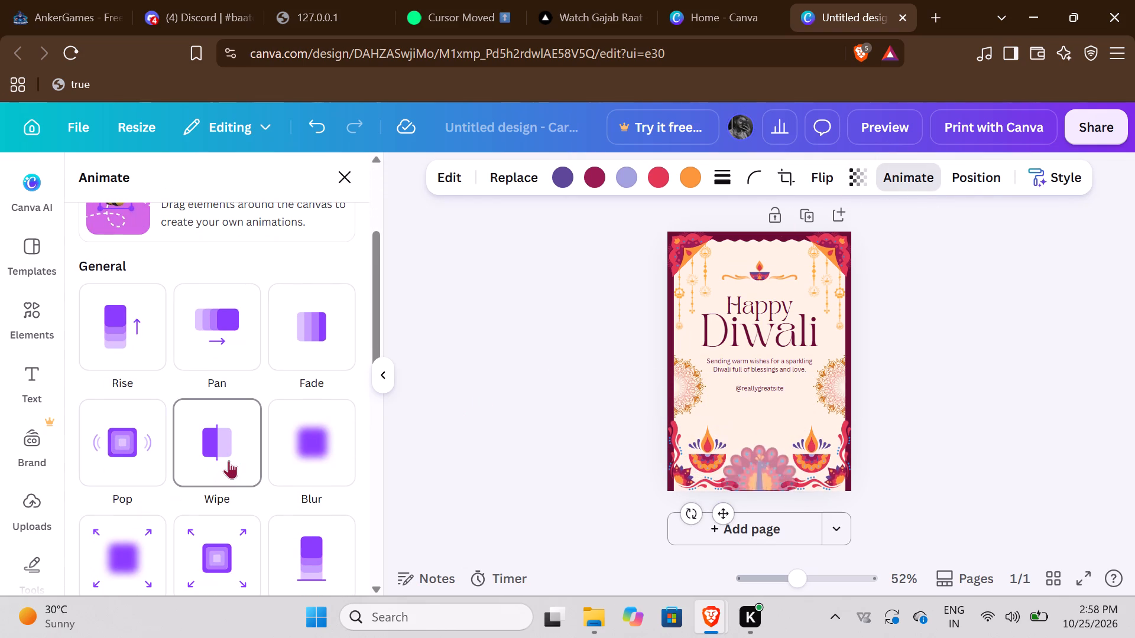
pyautogui.scroll(-1, 329, 509)
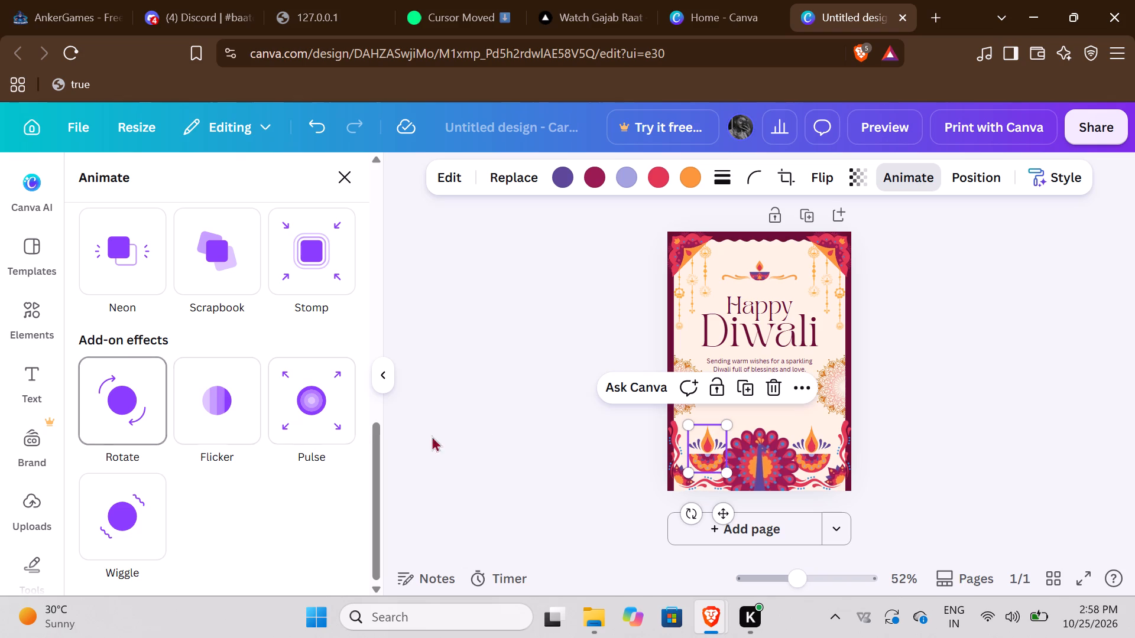
pyautogui.scroll(16, 469, 415)
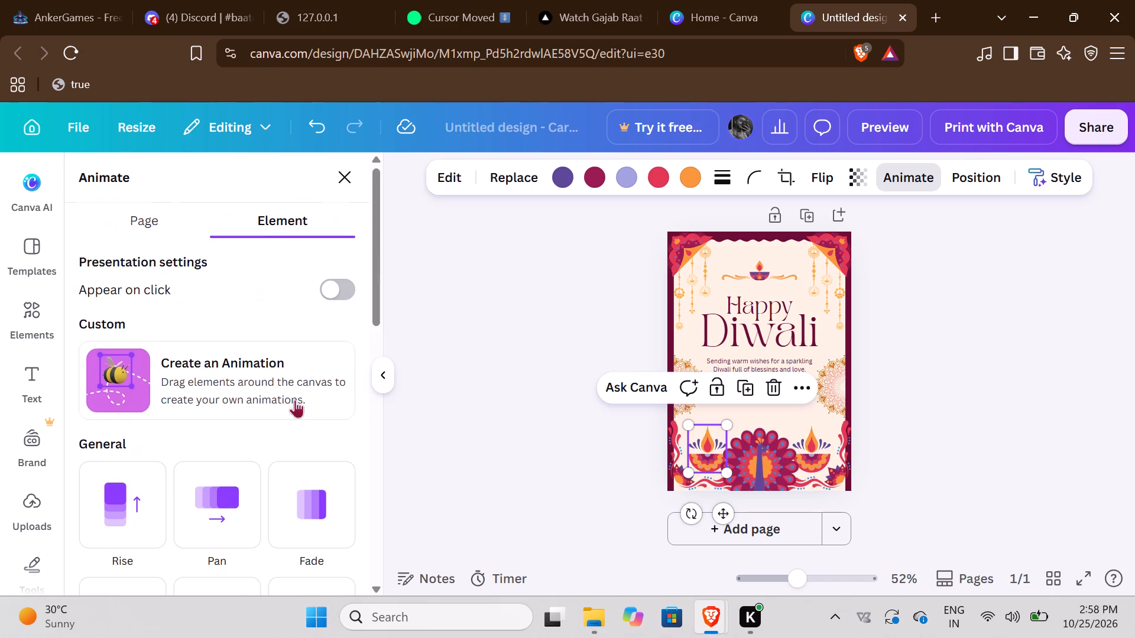
pyautogui.scroll(2, 295, 399)
pyautogui.click(813, 288)
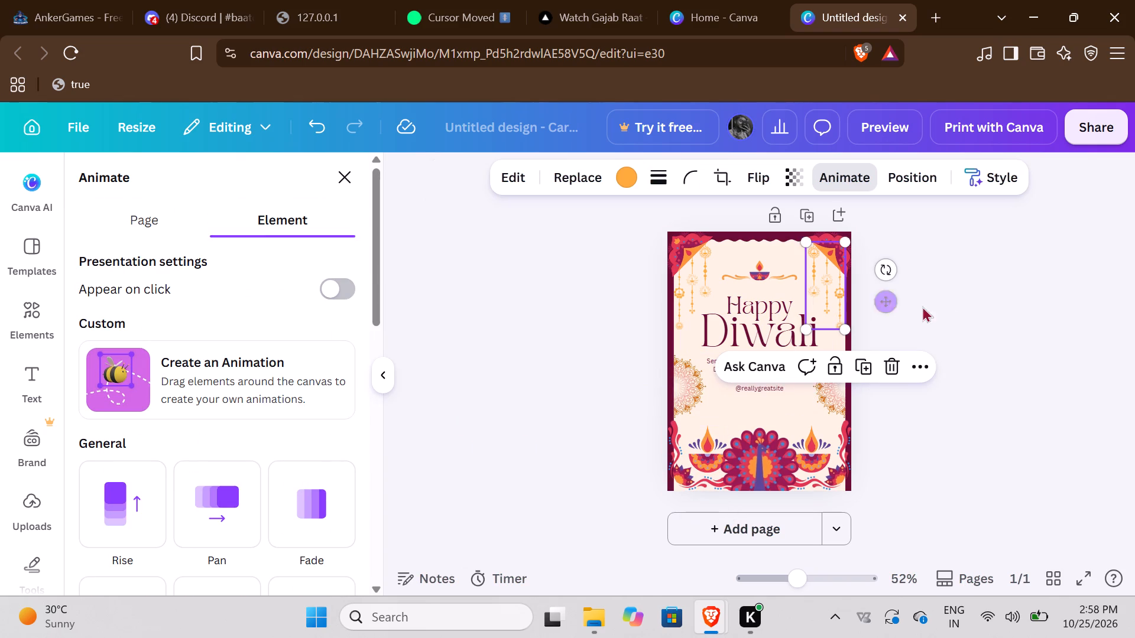
pyautogui.scroll(5, 974, 321)
pyautogui.click(961, 470)
pyautogui.scroll(3, 938, 442)
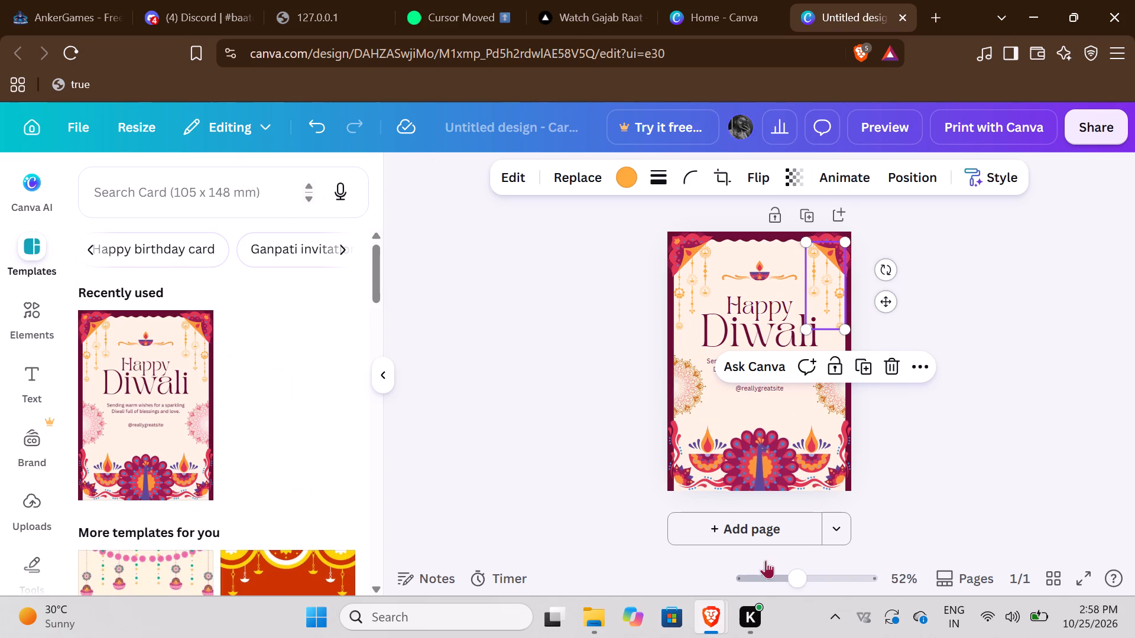
pyautogui.moveTo(796, 574); pyautogui.dragTo(809, 565)
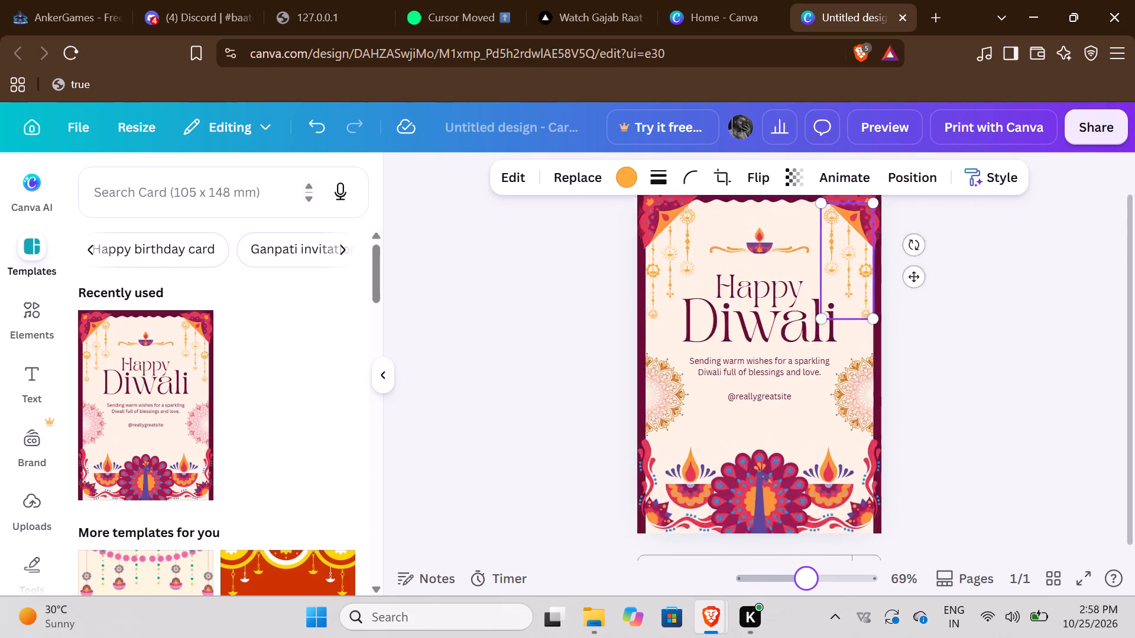
pyautogui.moveTo(809, 565); pyautogui.dragTo(829, 558)
pyautogui.click(812, 431)
pyautogui.click(825, 379)
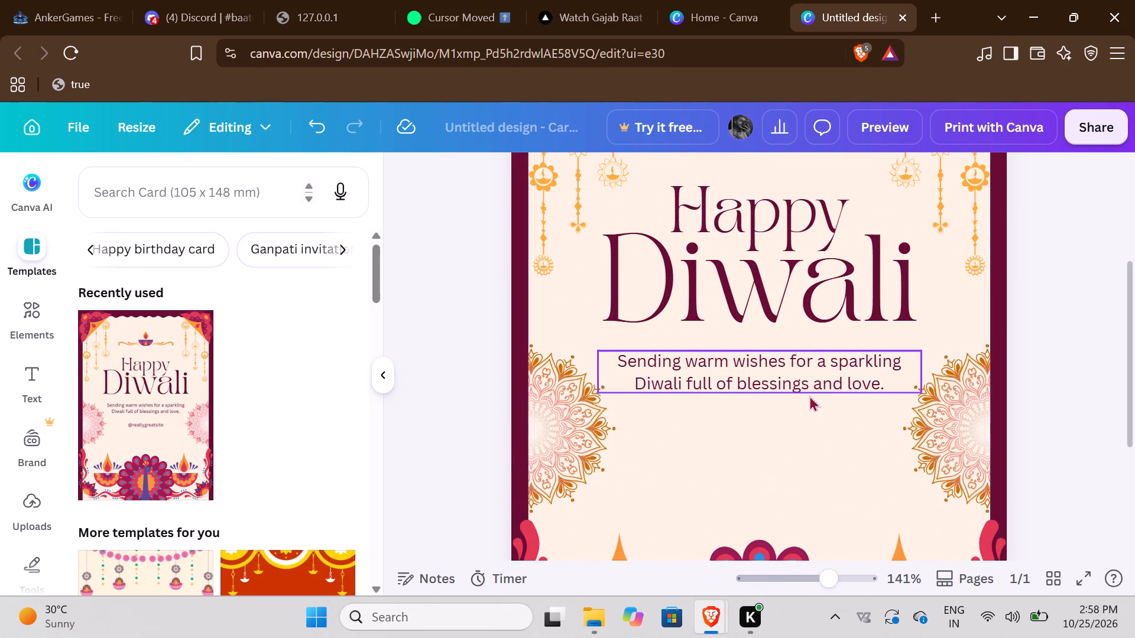
# Examine the card's corner ornaments, heading and greeting message up close.
pyautogui.click(747, 419)
pyautogui.click(748, 437)
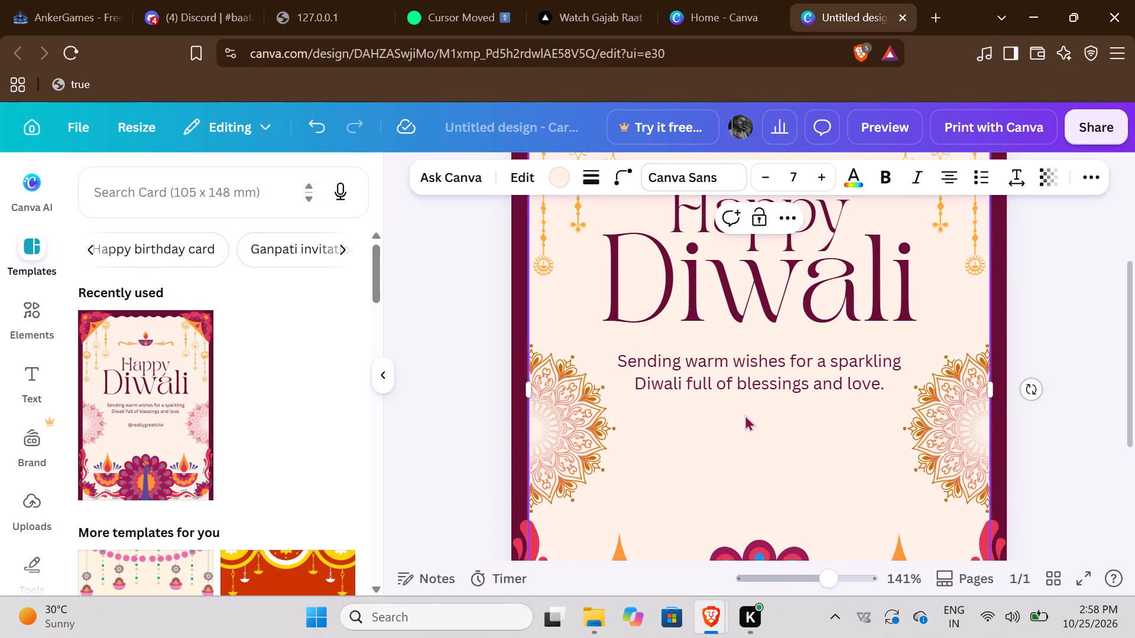
pyautogui.scroll(-2, 745, 415)
pyautogui.scroll(4, 745, 415)
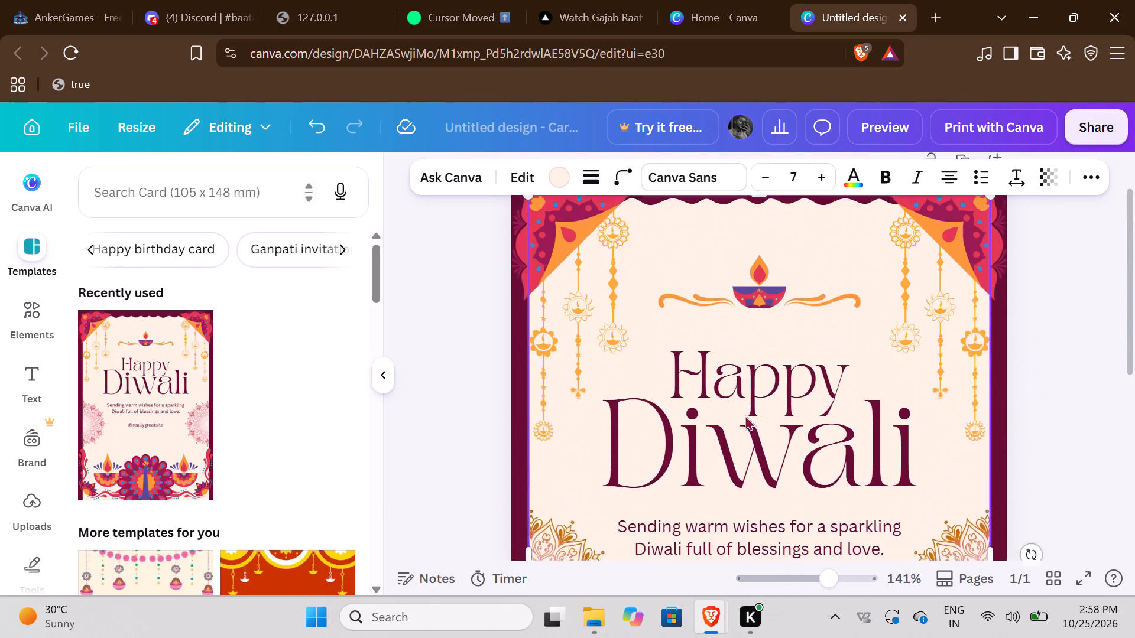
pyautogui.scroll(1, 745, 415)
pyautogui.moveTo(1130, 265); pyautogui.dragTo(1124, 294)
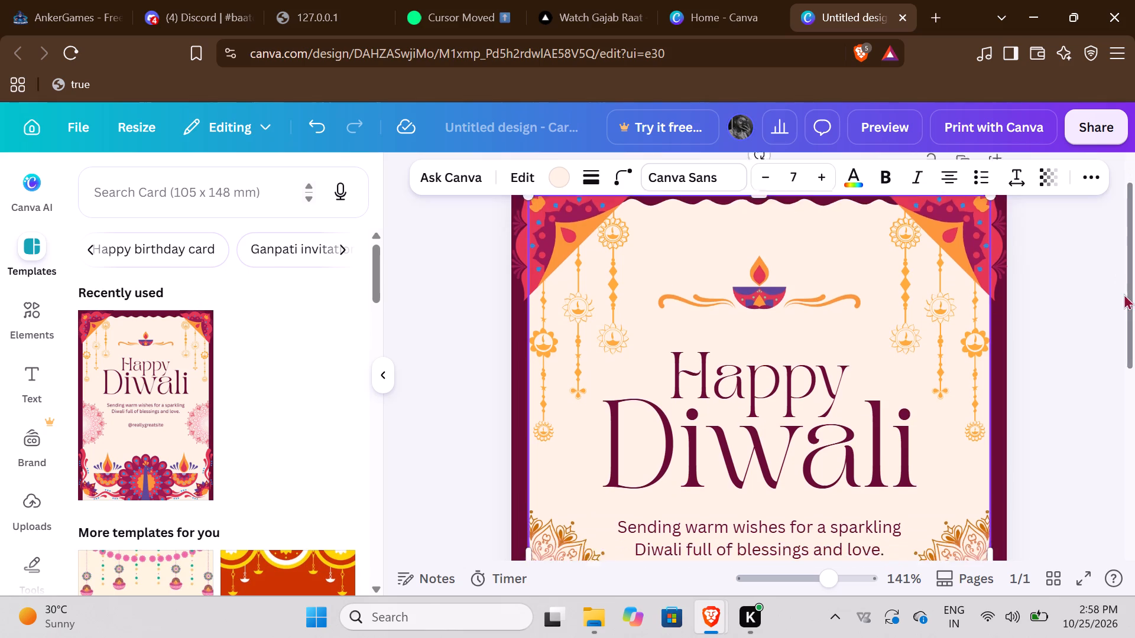
pyautogui.moveTo(1124, 294); pyautogui.dragTo(1120, 308)
pyautogui.scroll(-4, 1120, 308)
pyautogui.scroll(3, 1050, 349)
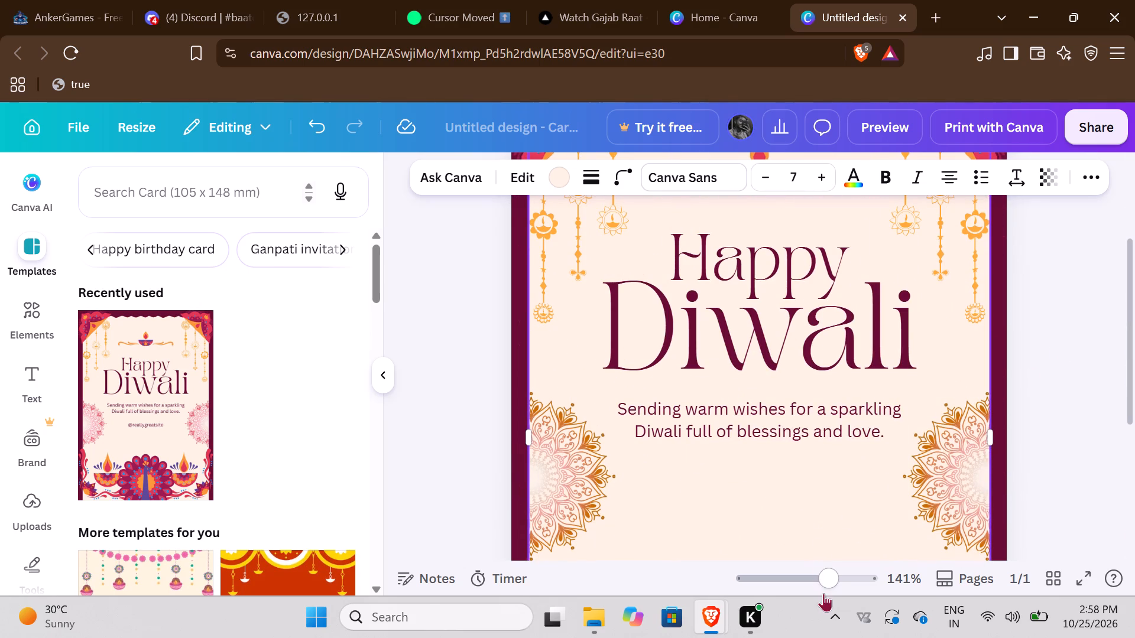
pyautogui.moveTo(823, 579); pyautogui.dragTo(798, 585)
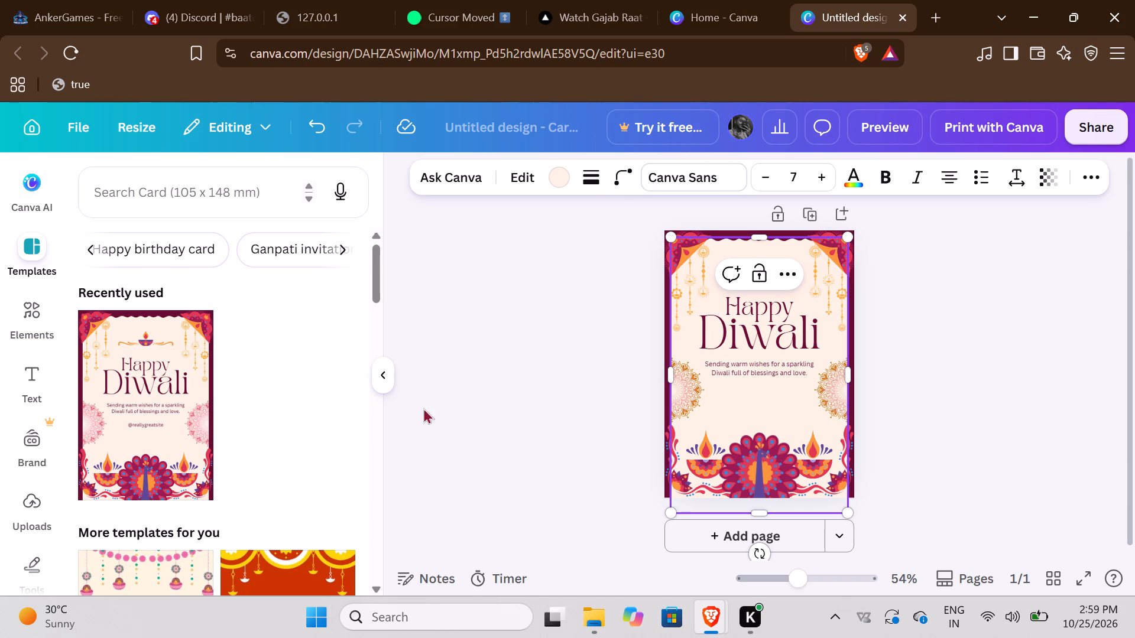
pyautogui.click(34, 232)
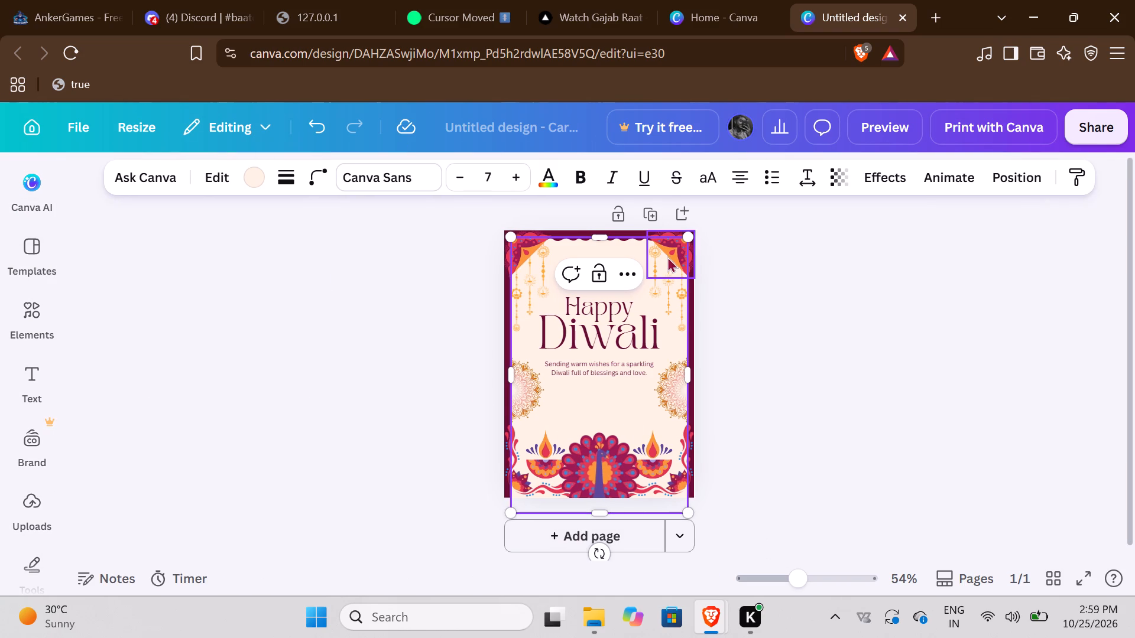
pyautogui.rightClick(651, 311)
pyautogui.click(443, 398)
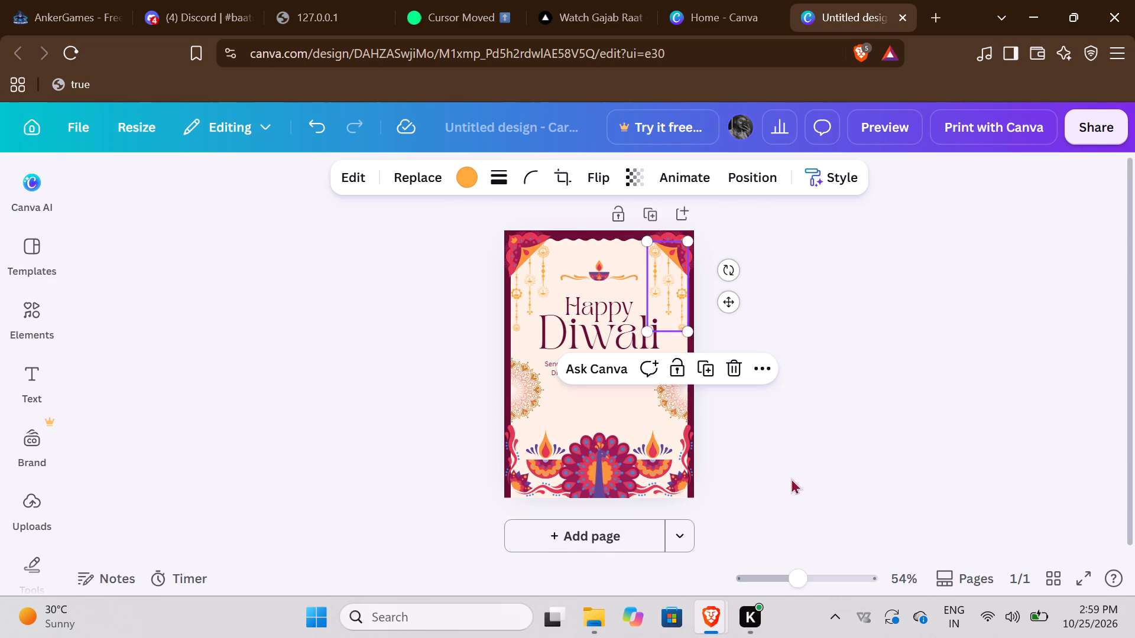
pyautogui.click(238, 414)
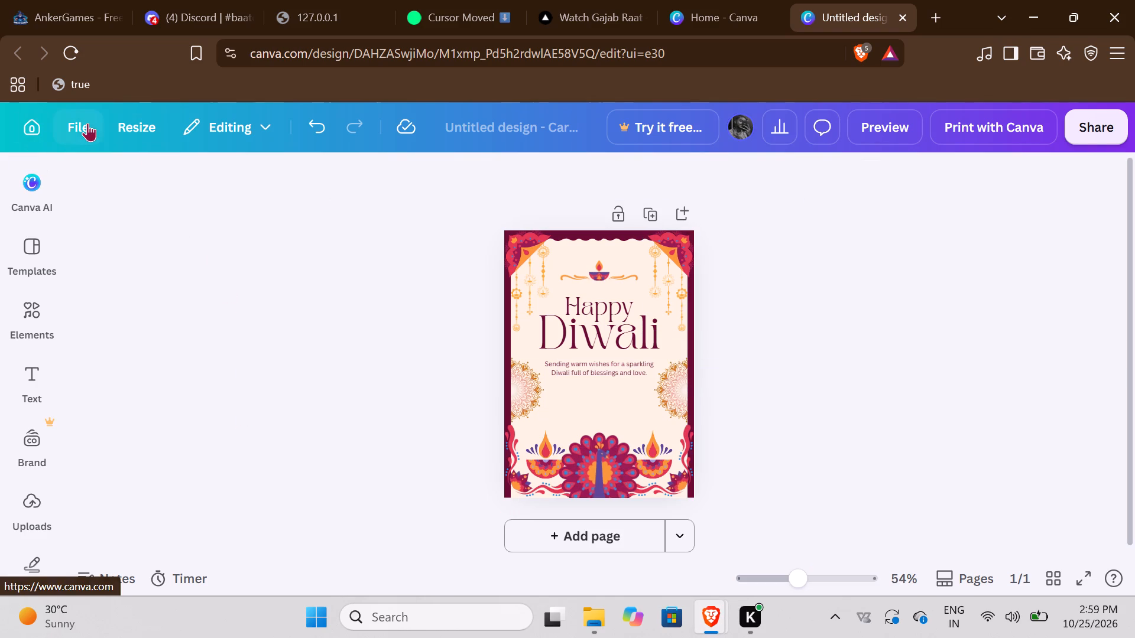
# Create a new blank 105 x 148 mm card design and close the Diwali card's browser tab.
pyautogui.click(88, 124)
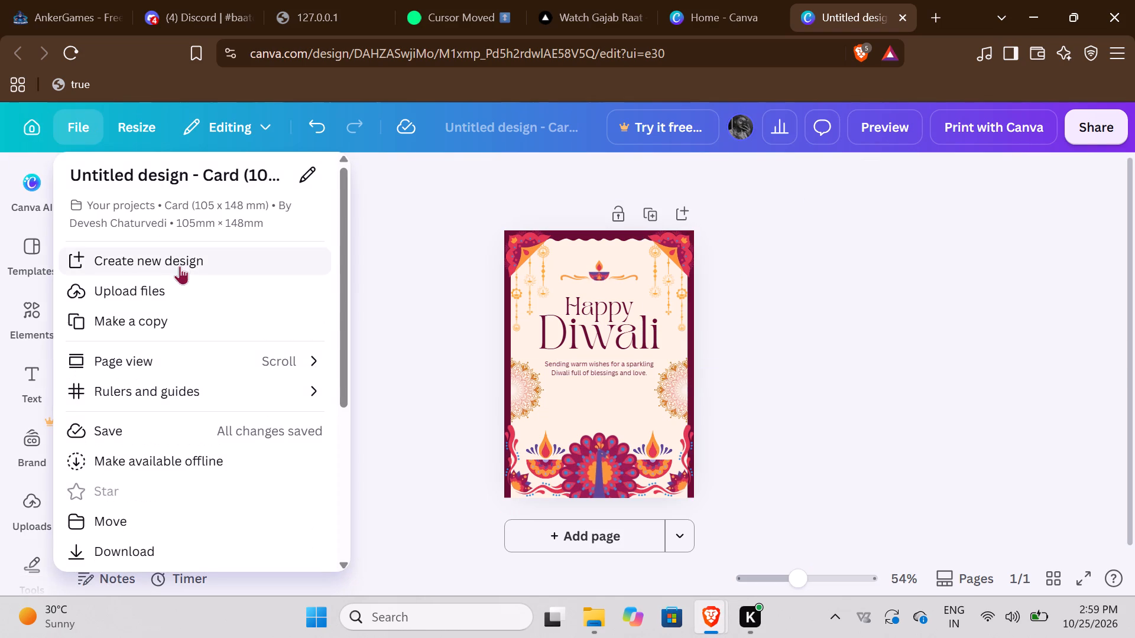
pyautogui.click(181, 262)
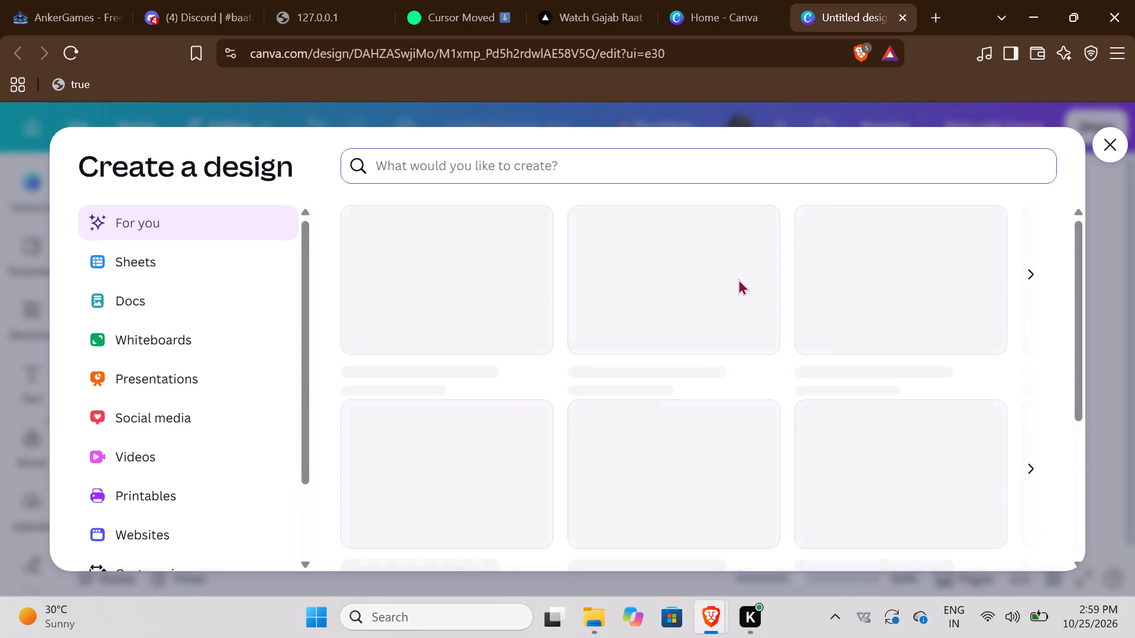
pyautogui.click(423, 349)
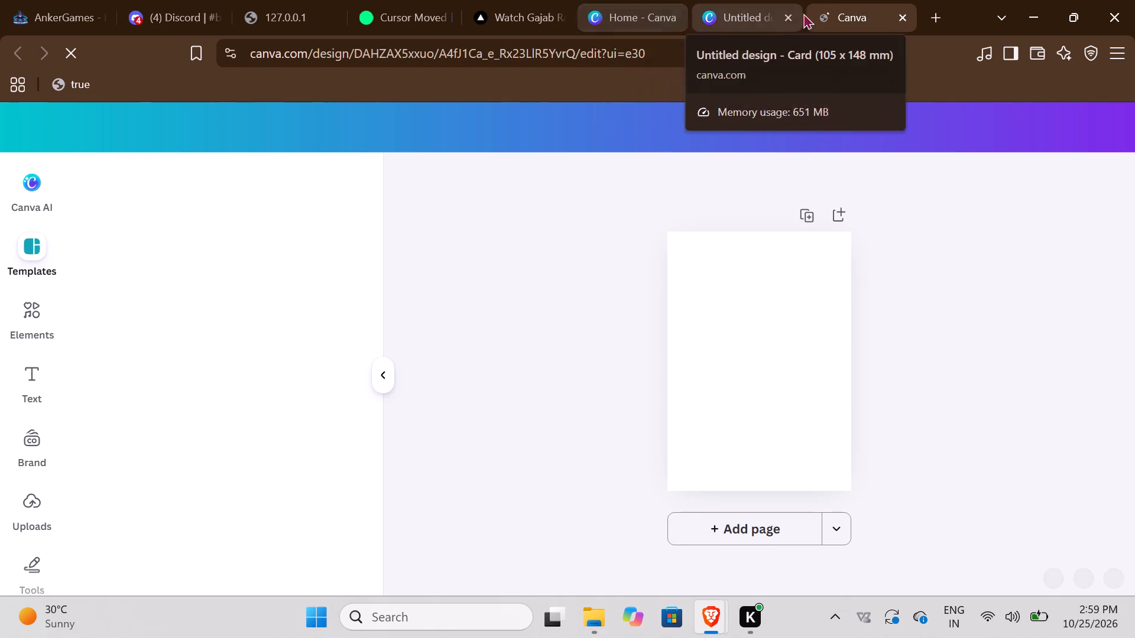
pyautogui.click(792, 17)
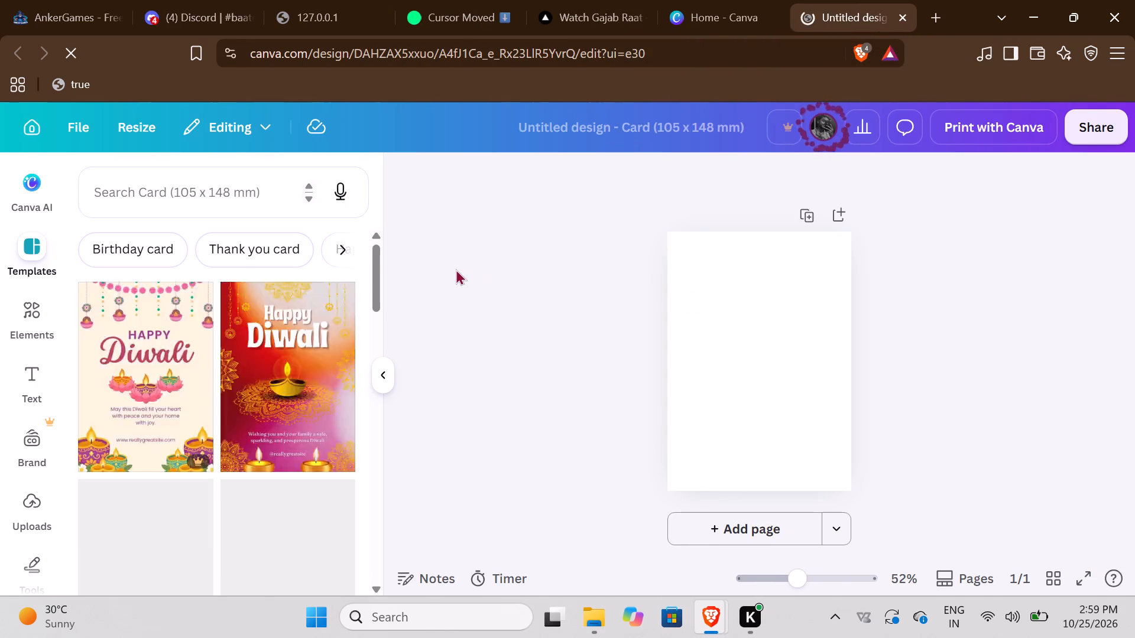
# Browse the graphics elements and search them for "border design".
pyautogui.click(29, 313)
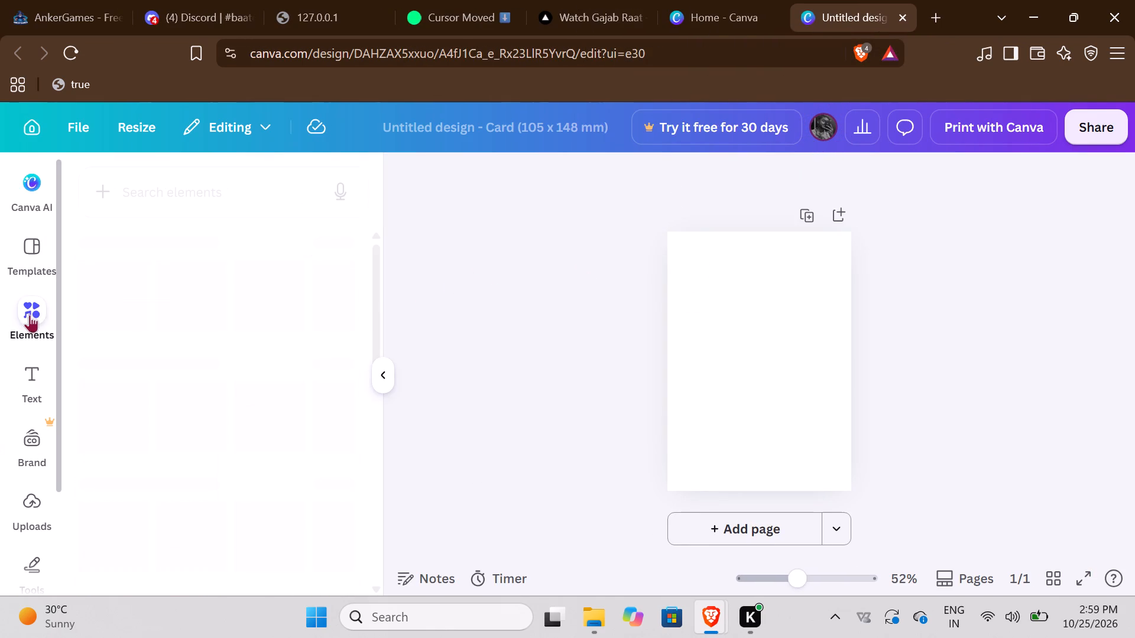
pyautogui.click(194, 398)
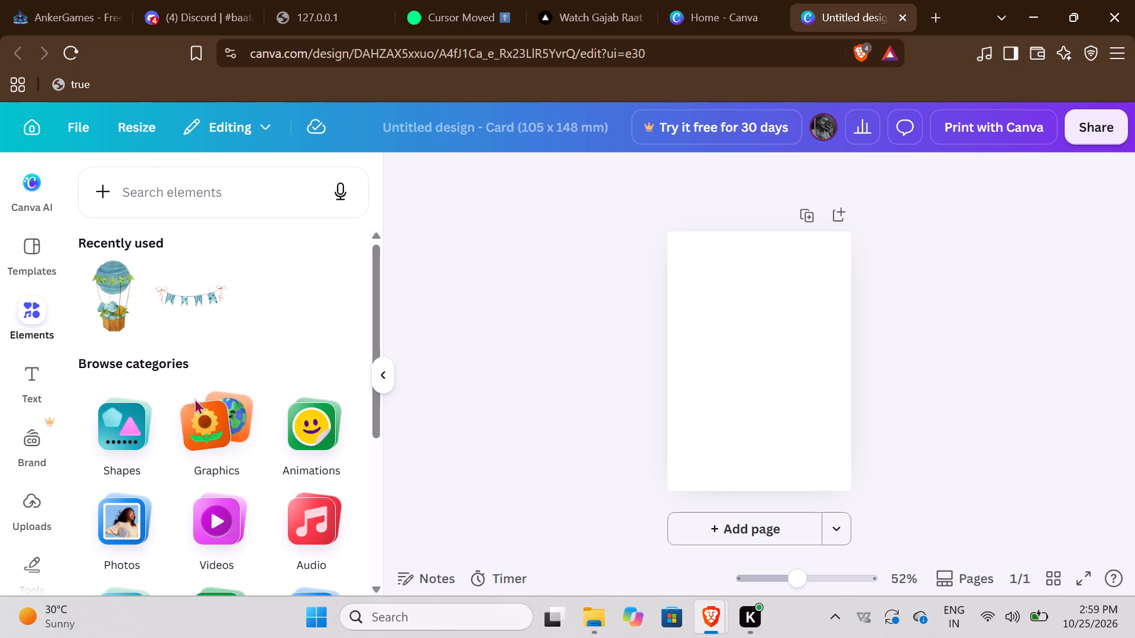
pyautogui.scroll(-3, 250, 416)
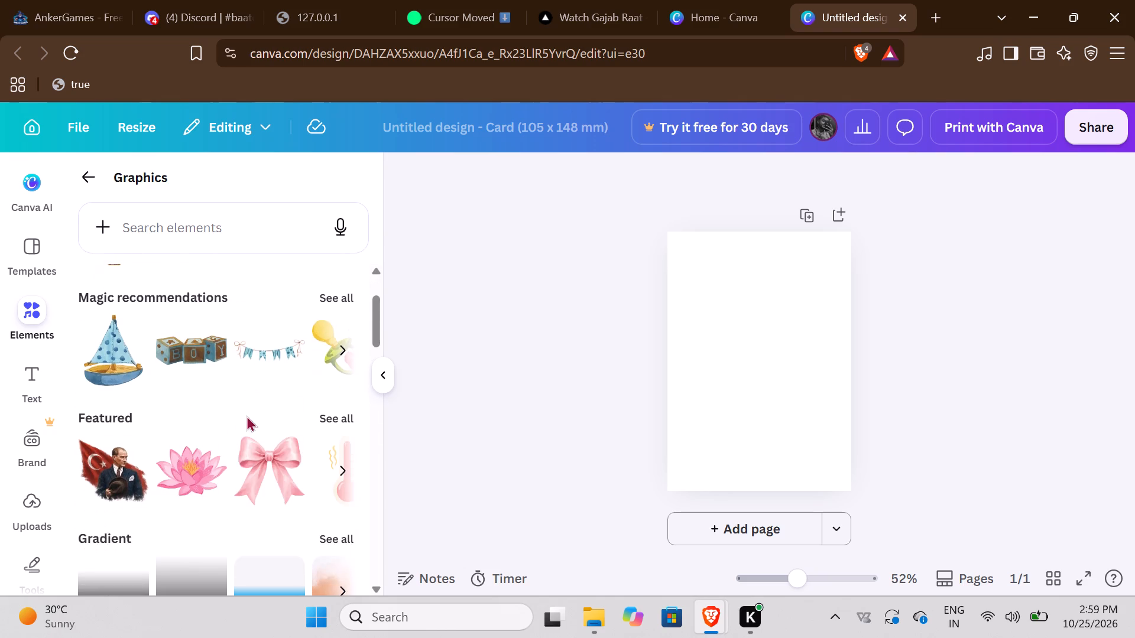
pyautogui.scroll(-1, 245, 416)
pyautogui.scroll(1, 240, 407)
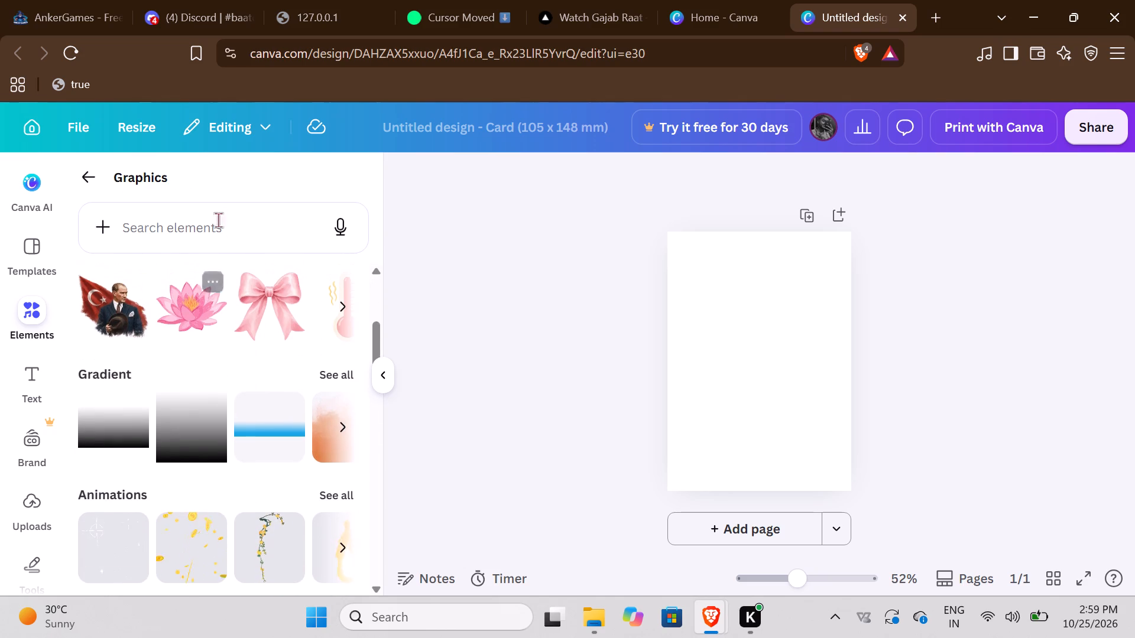
pyautogui.click(205, 242)
pyautogui.write('bio')
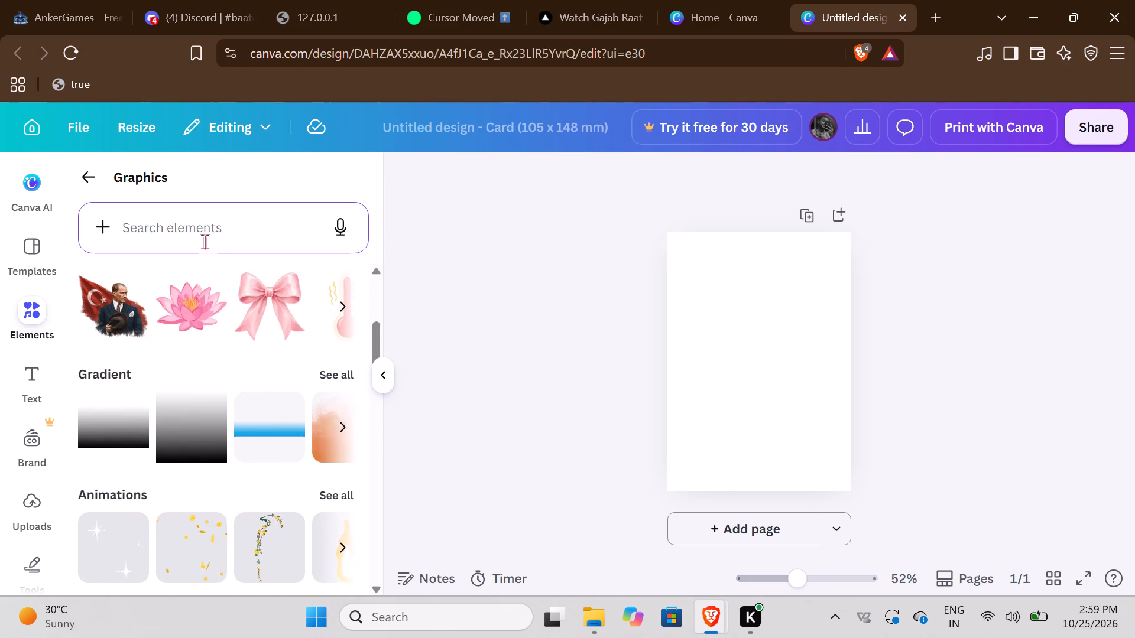
pyautogui.click(208, 236)
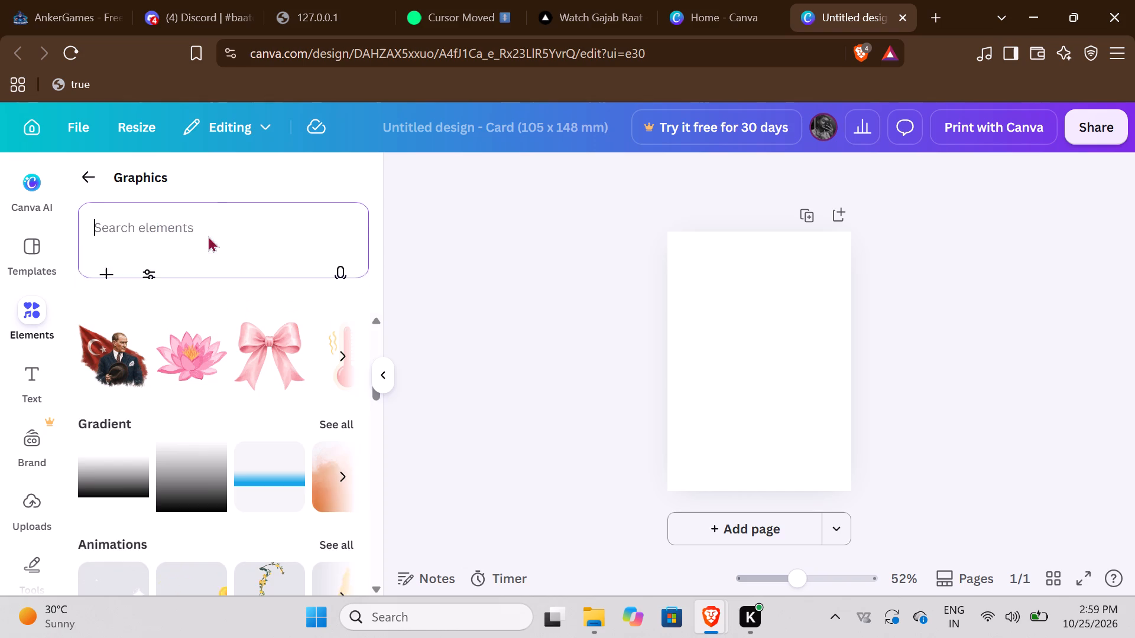
pyautogui.write('border')
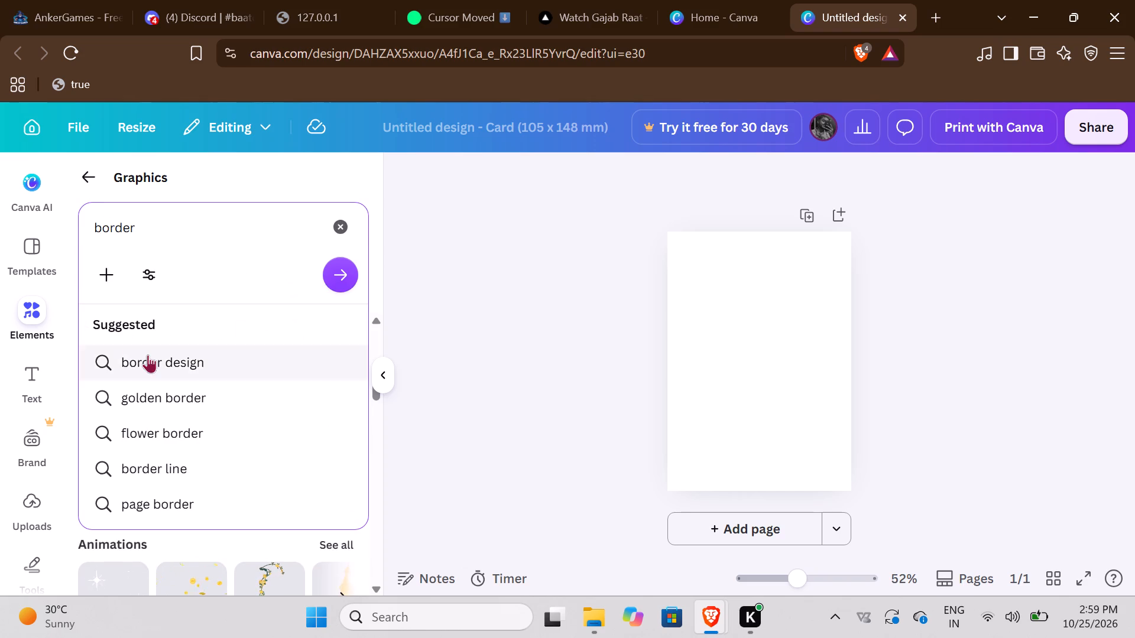
pyautogui.click(148, 354)
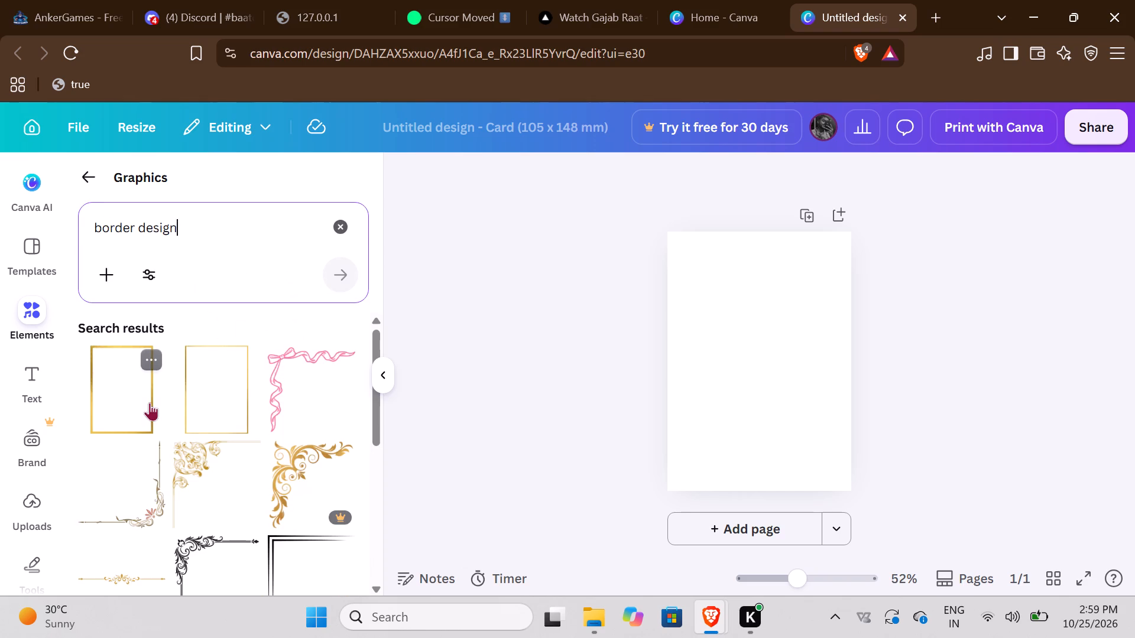
# Add the thick gold rectangular border to the blank card and stretch it to meet all four page edges.
pyautogui.click(150, 402)
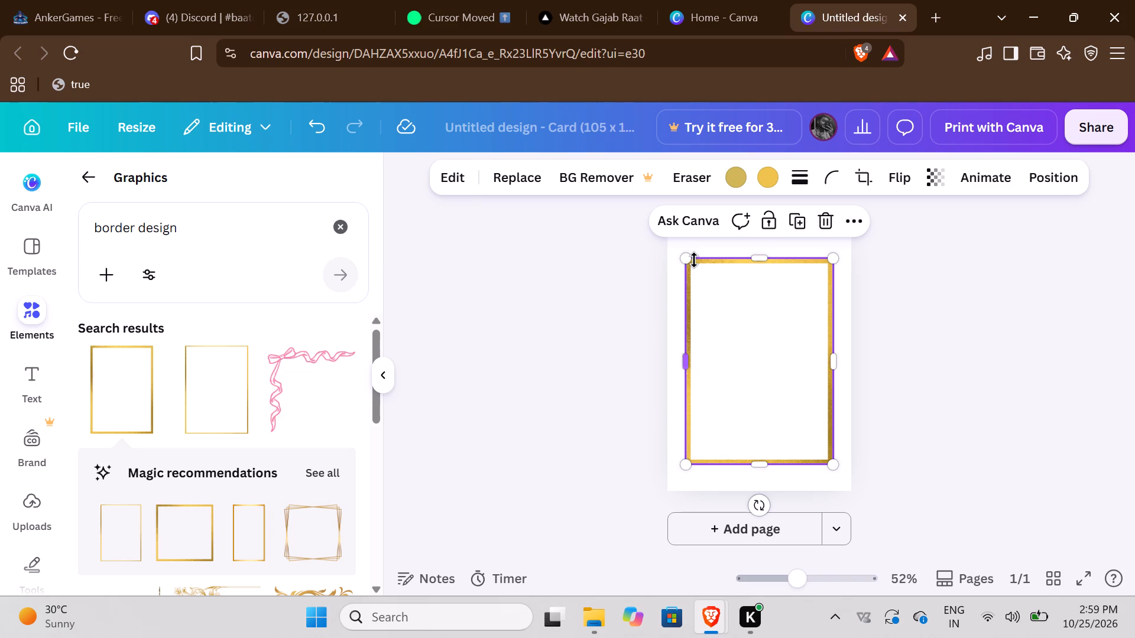
pyautogui.moveTo(686, 260); pyautogui.dragTo(671, 240)
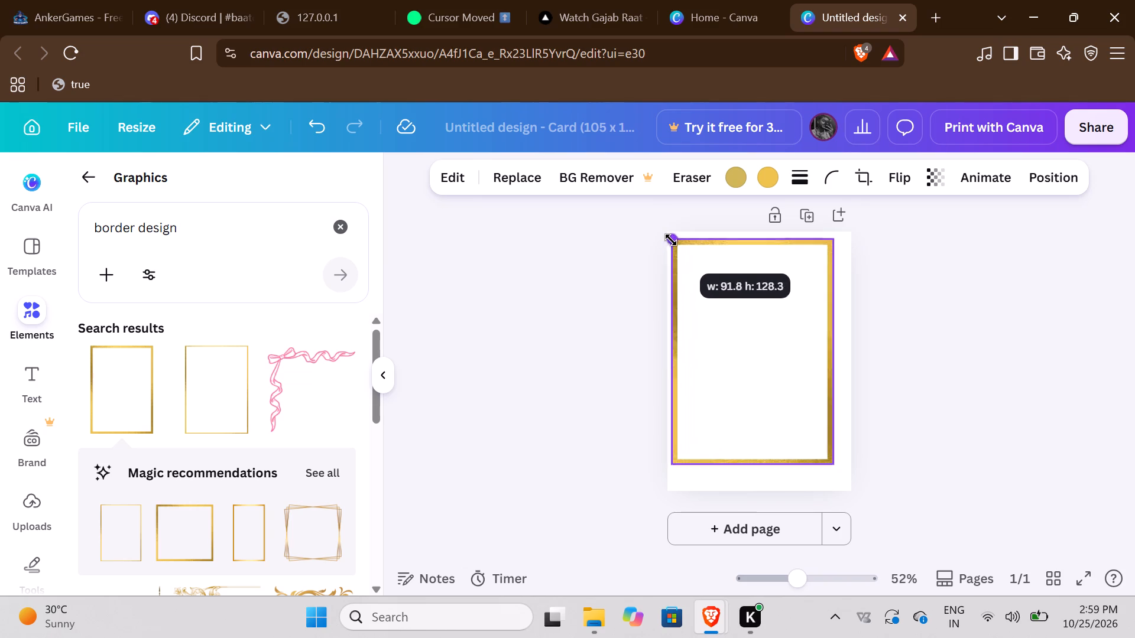
pyautogui.moveTo(671, 240); pyautogui.dragTo(668, 235)
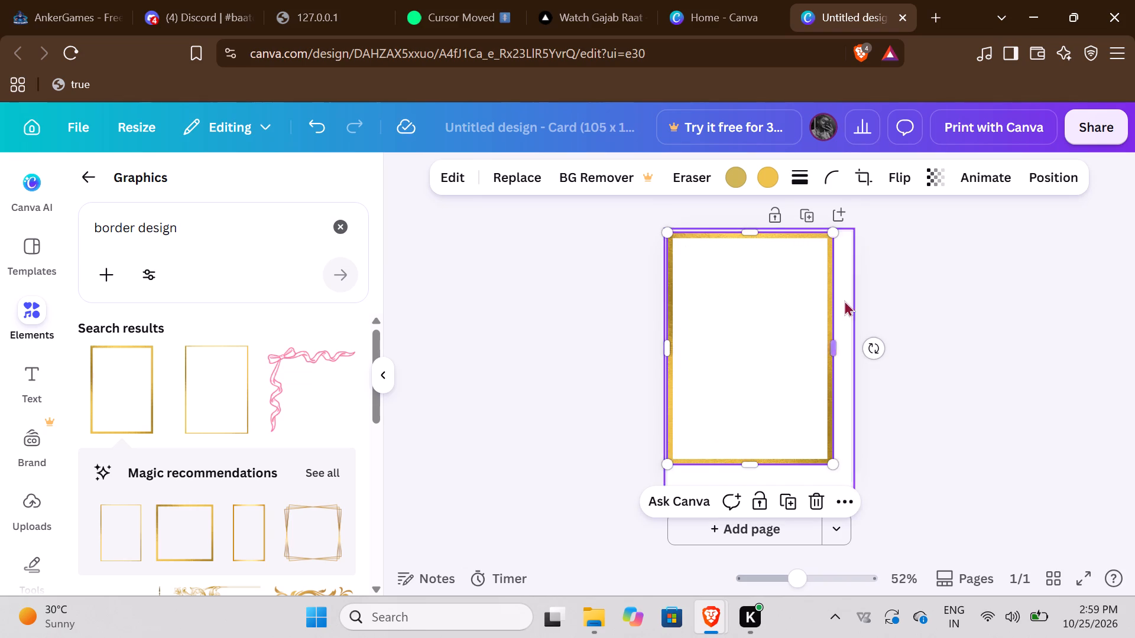
pyautogui.moveTo(832, 346); pyautogui.dragTo(851, 346)
pyautogui.moveTo(764, 461); pyautogui.dragTo(763, 483)
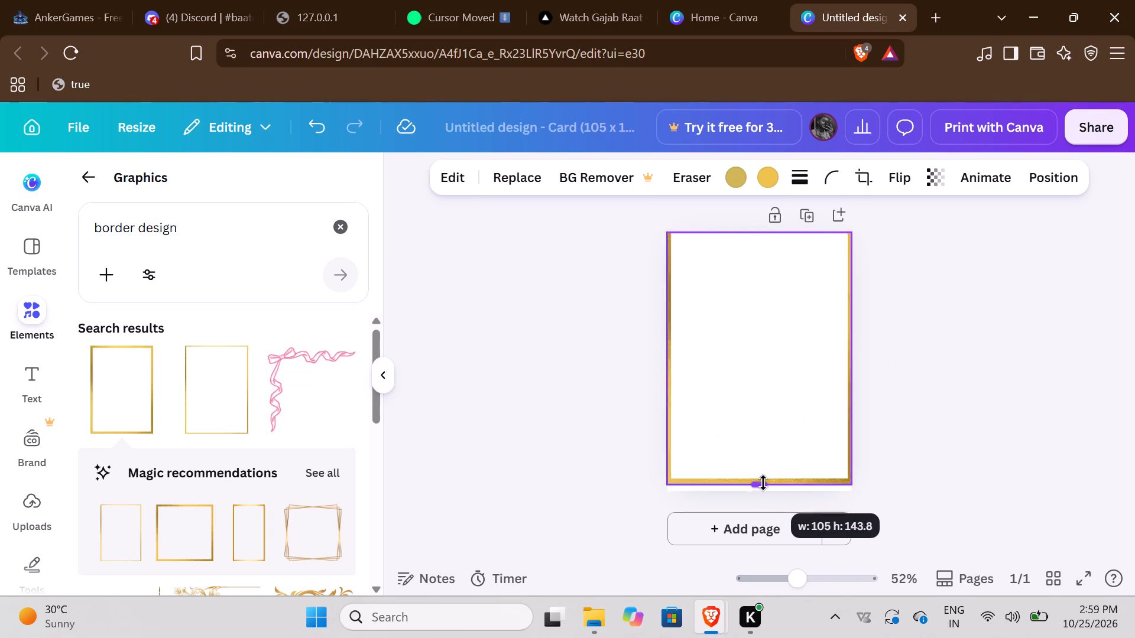
pyautogui.moveTo(763, 483); pyautogui.dragTo(763, 476)
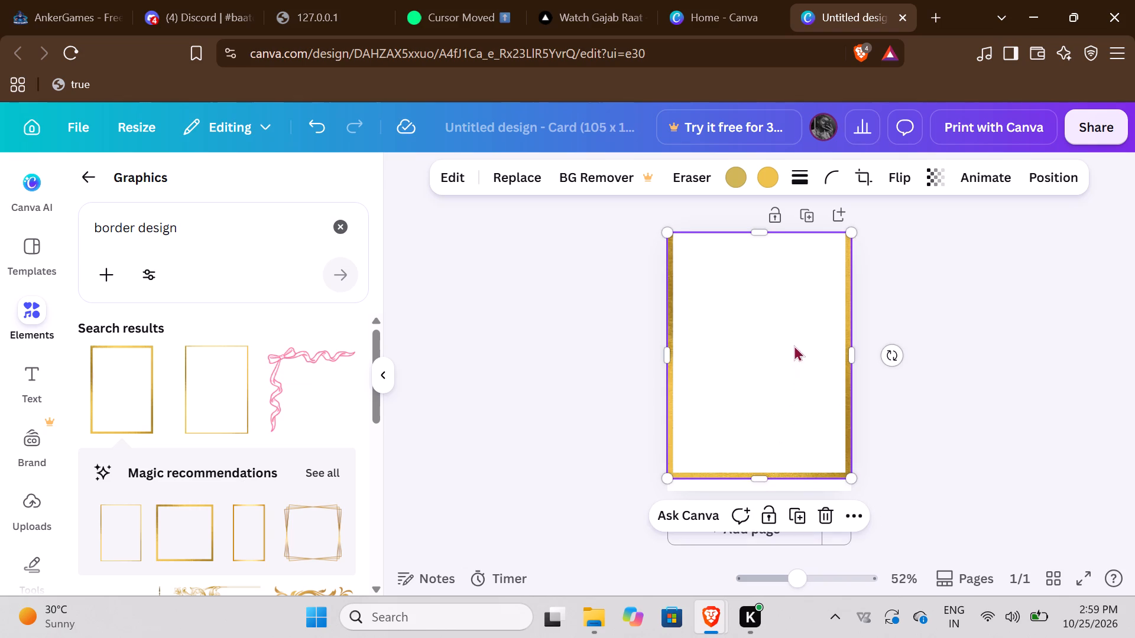
pyautogui.moveTo(758, 235); pyautogui.dragTo(758, 240)
pyautogui.moveTo(757, 364); pyautogui.dragTo(757, 381)
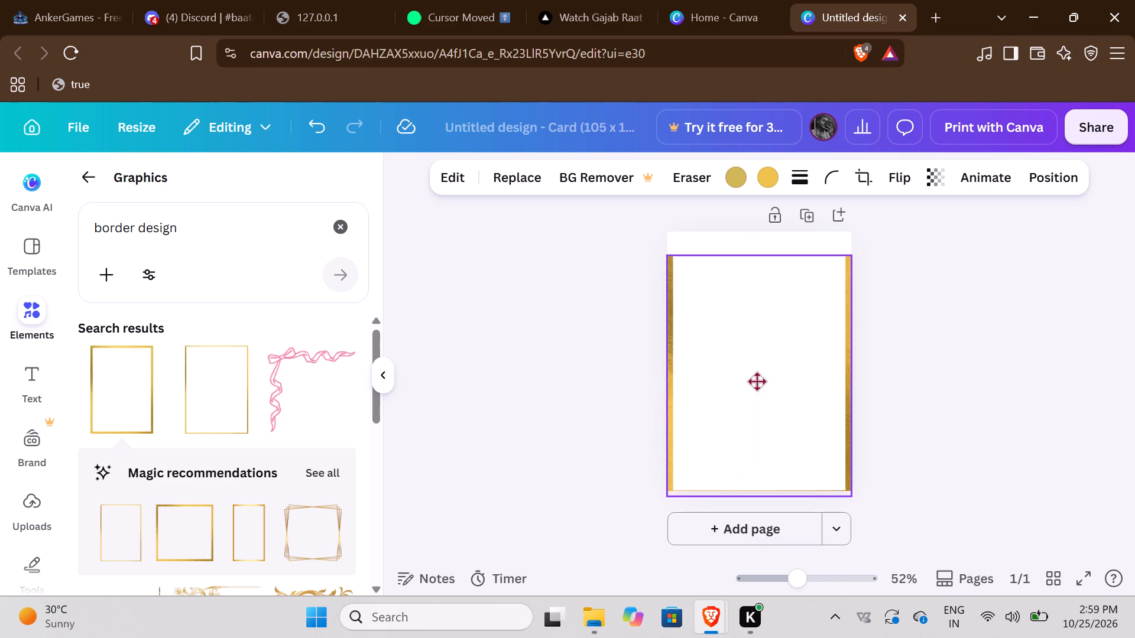
pyautogui.moveTo(757, 381); pyautogui.dragTo(758, 374)
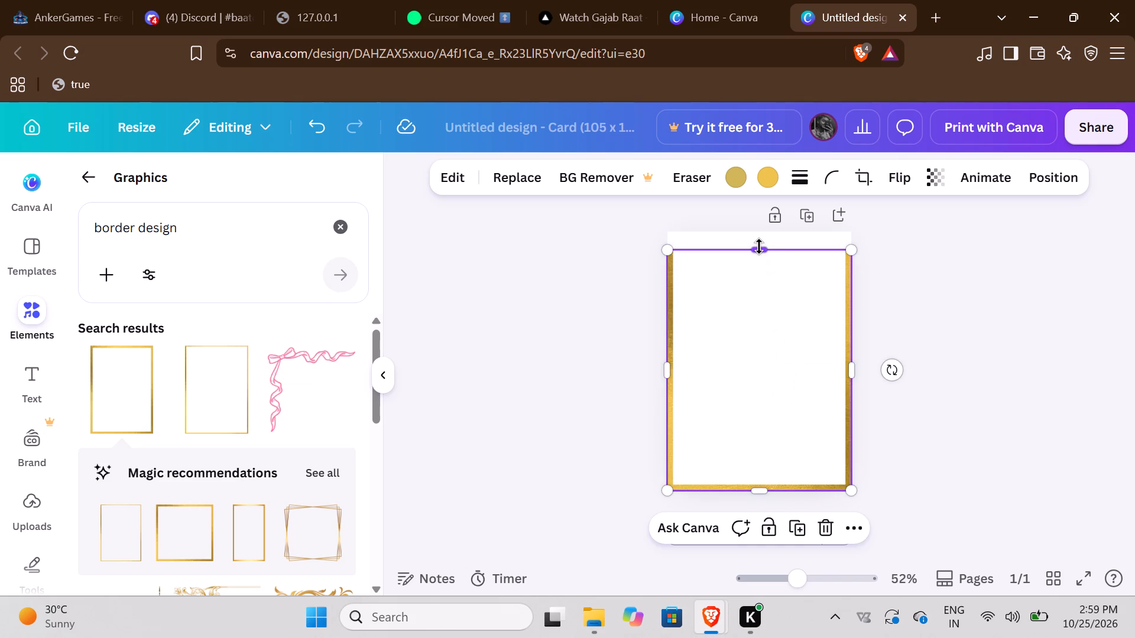
pyautogui.moveTo(759, 246); pyautogui.dragTo(759, 233)
pyautogui.click(620, 330)
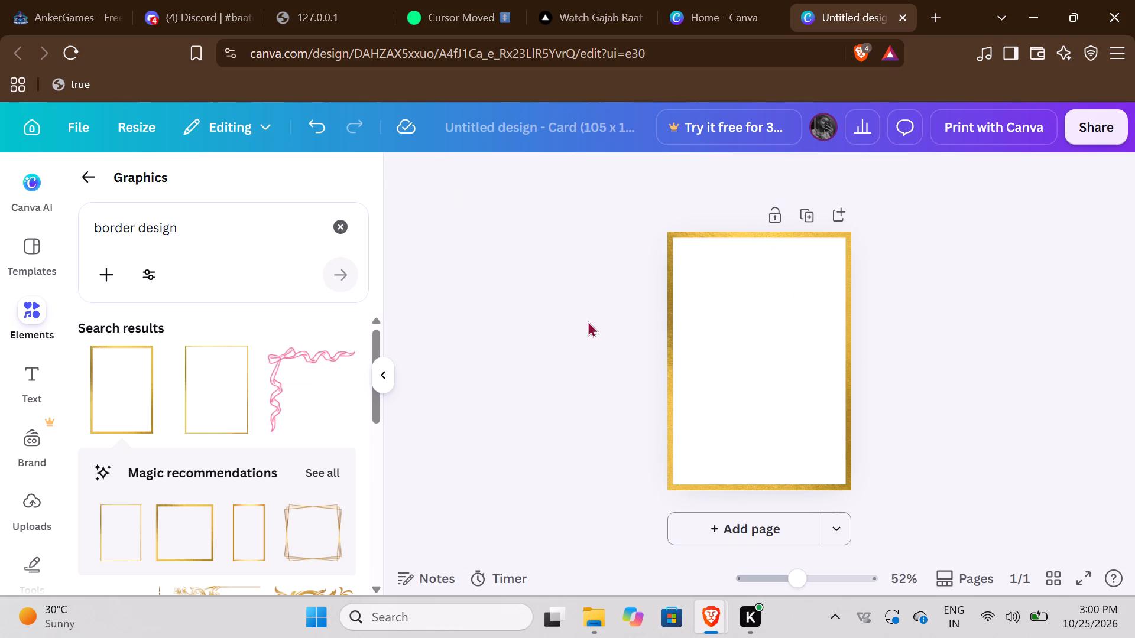
# Add the gold floral corner ornament, enlarge it and fit it into the upper-left inner corner of the gold border.
pyautogui.scroll(-3, 196, 431)
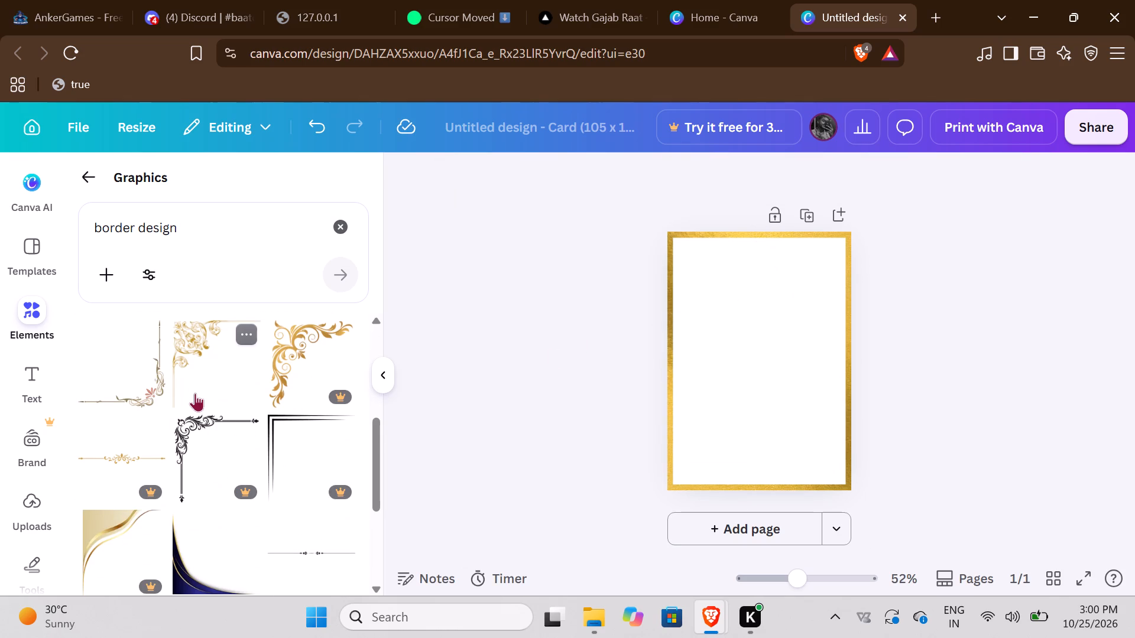
pyautogui.click(193, 380)
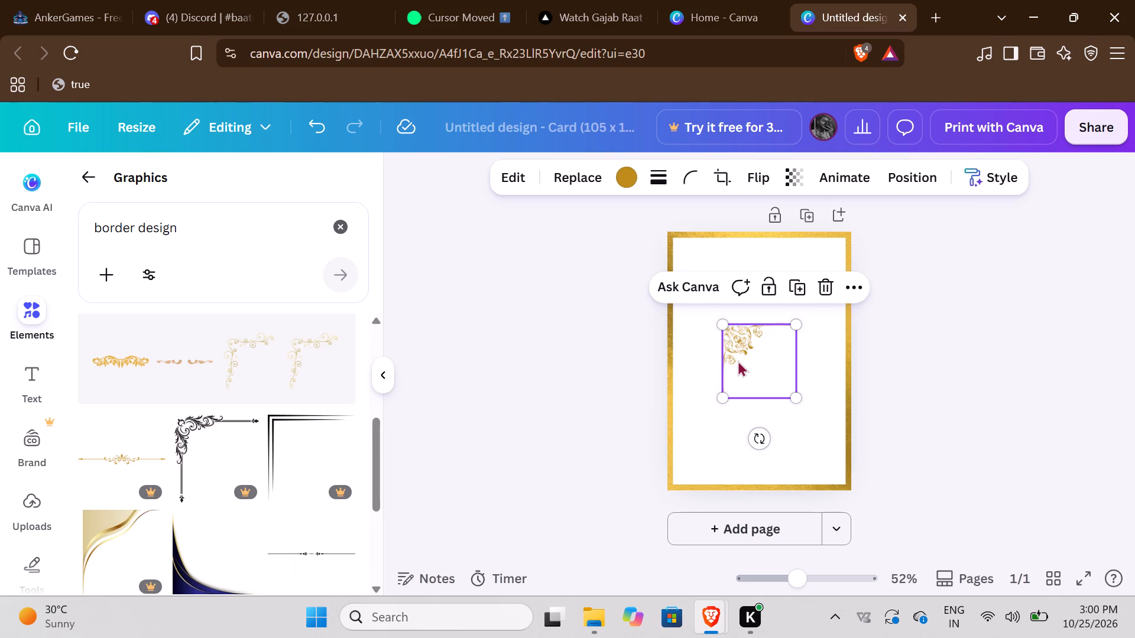
pyautogui.moveTo(738, 359); pyautogui.dragTo(688, 278)
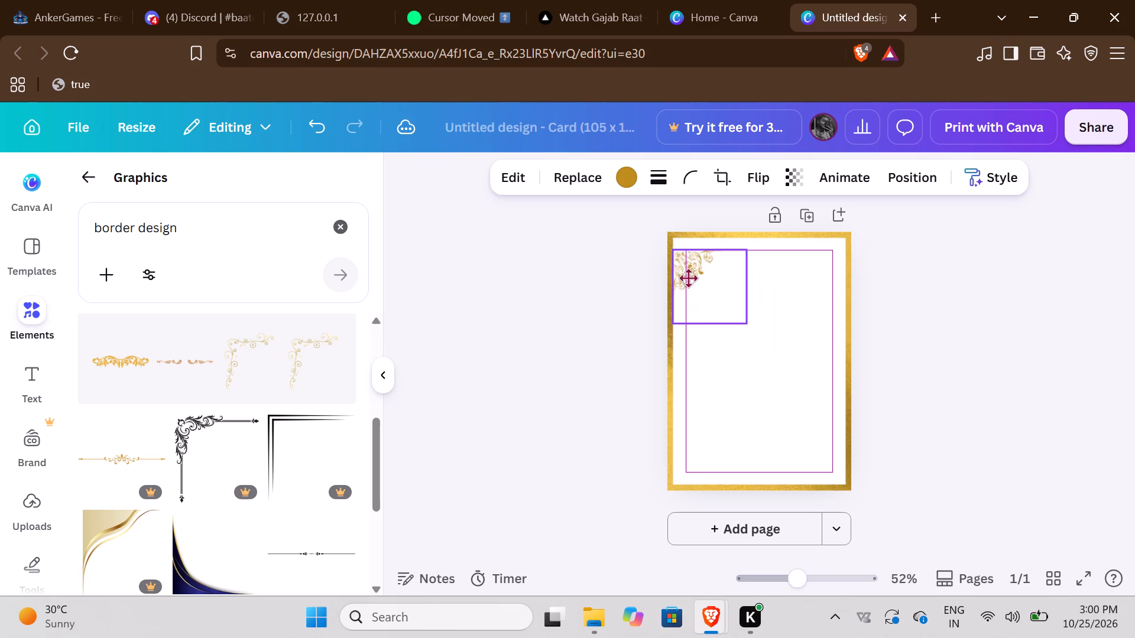
pyautogui.moveTo(688, 278); pyautogui.dragTo(687, 271)
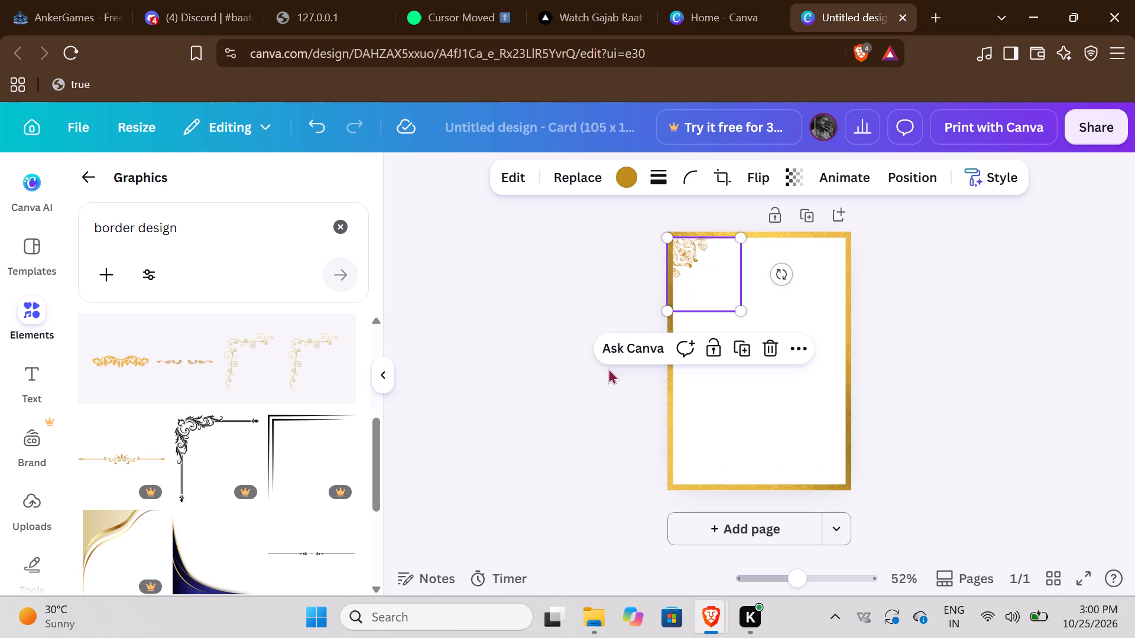
pyautogui.moveTo(741, 312); pyautogui.dragTo(748, 315)
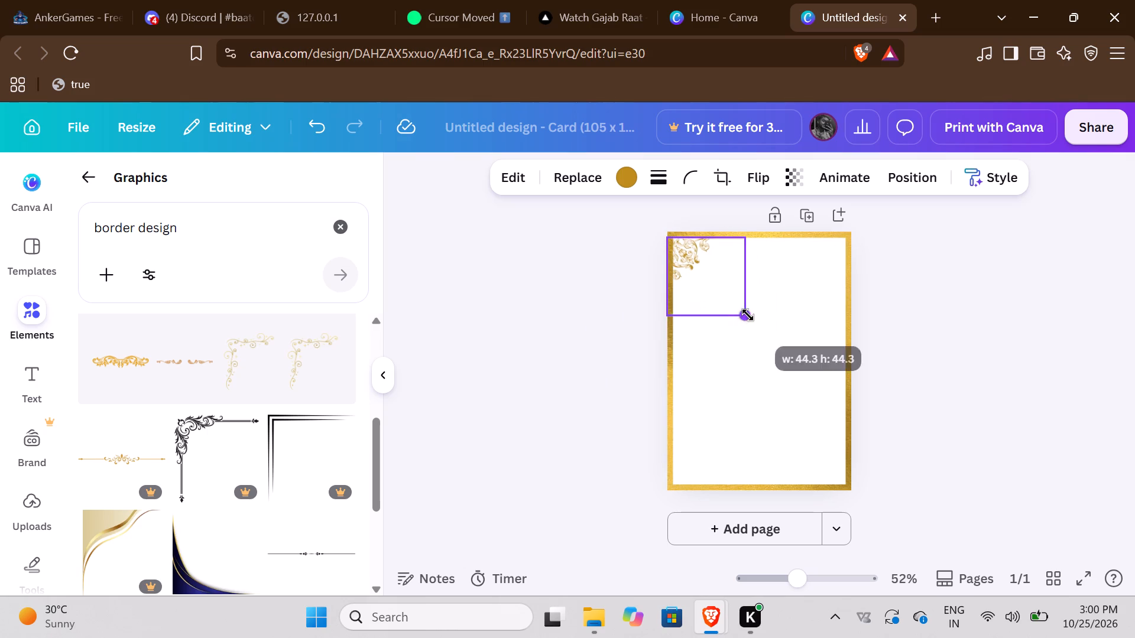
pyautogui.moveTo(748, 315); pyautogui.dragTo(767, 323)
pyautogui.moveTo(696, 284); pyautogui.dragTo(706, 286)
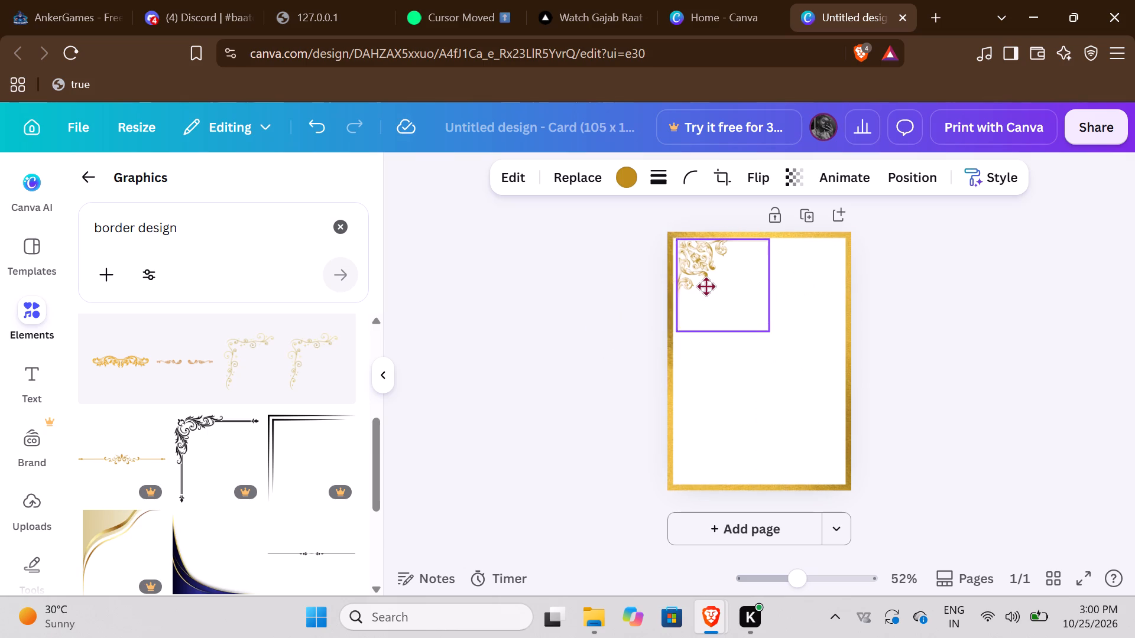
pyautogui.moveTo(706, 286); pyautogui.dragTo(704, 284)
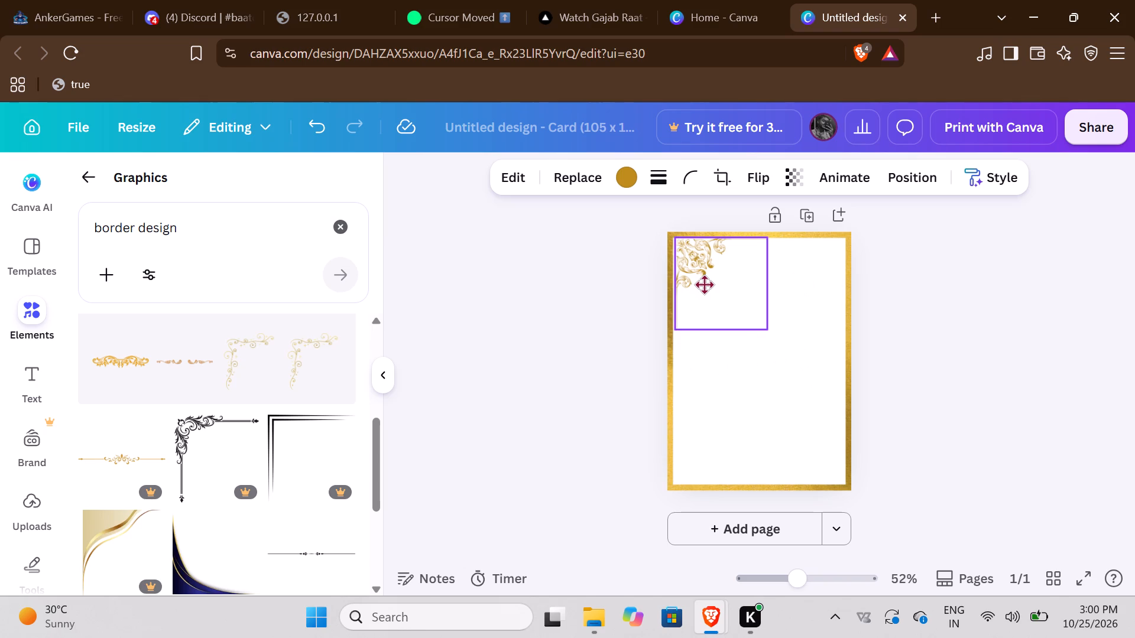
pyautogui.moveTo(704, 284); pyautogui.dragTo(702, 284)
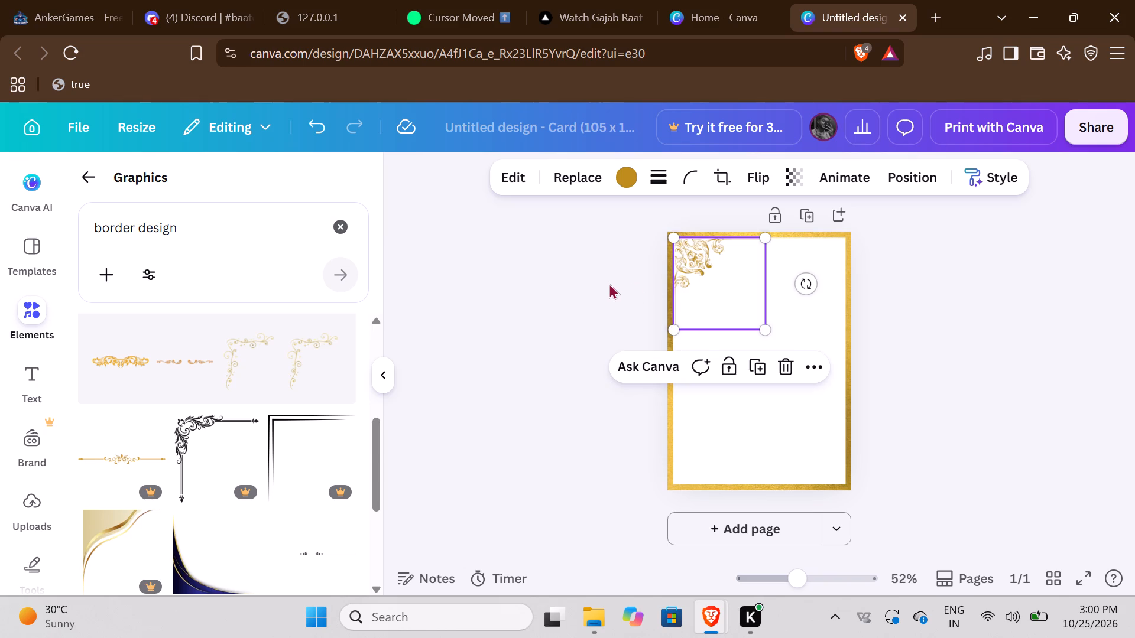
pyautogui.click(609, 283)
# Add the corner vine ornament with small red flowers from the border design results to the card.
pyautogui.scroll(-2, 274, 426)
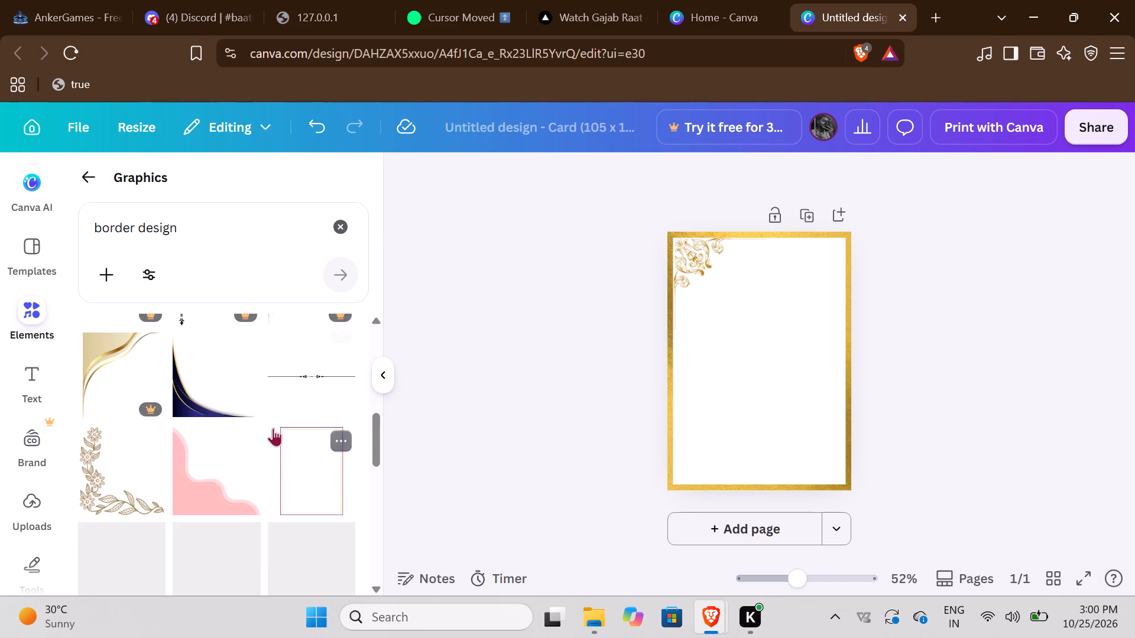
pyautogui.scroll(5, 273, 428)
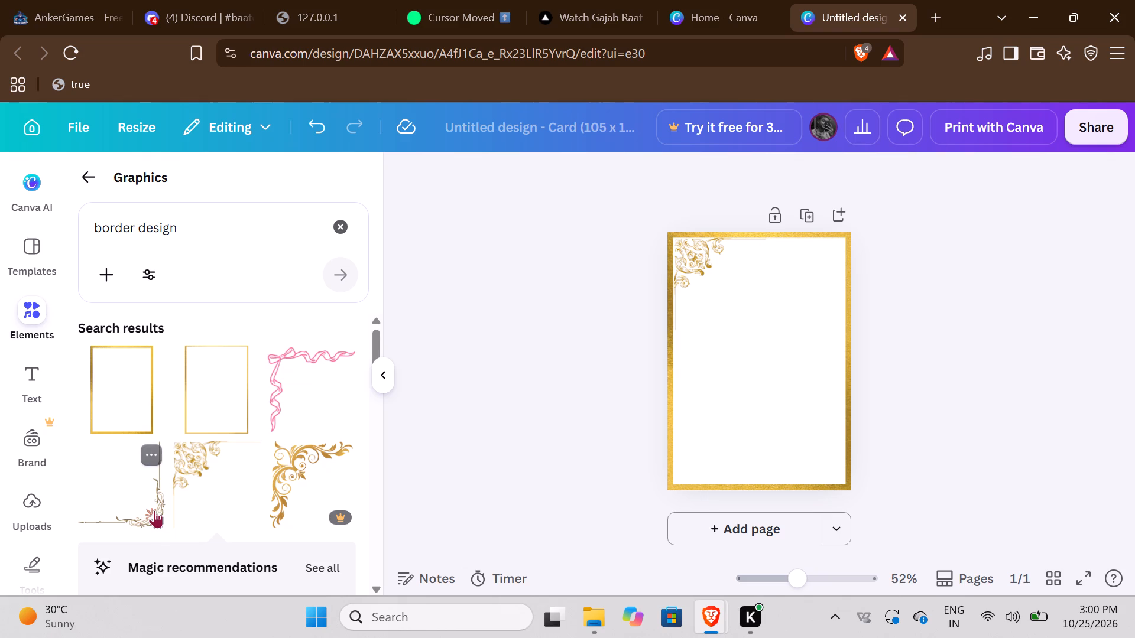
pyautogui.click(155, 506)
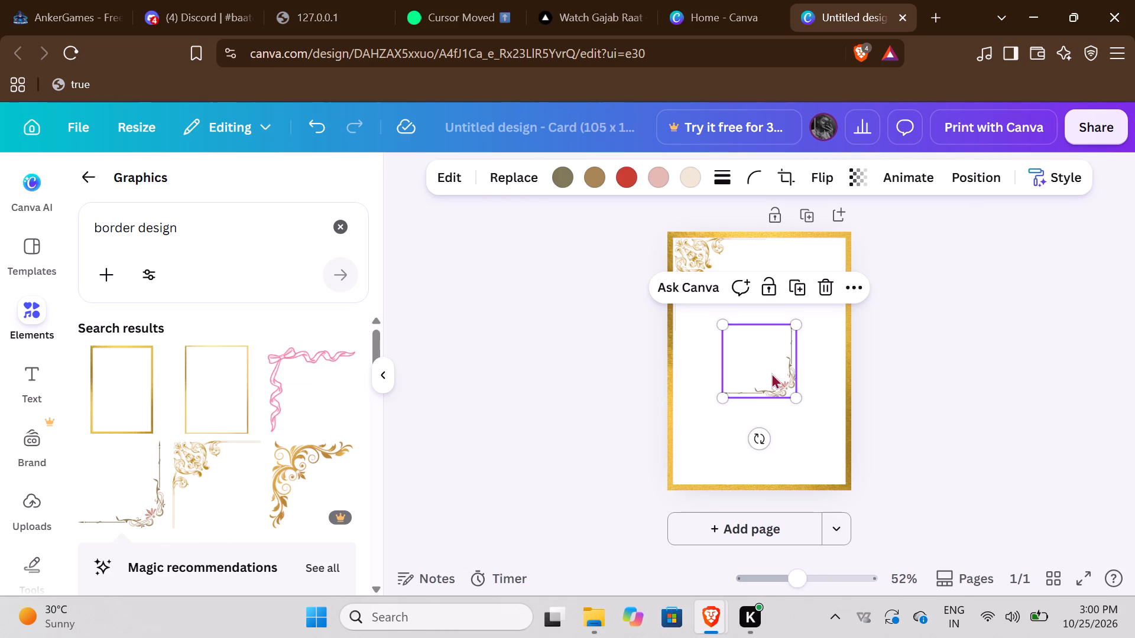
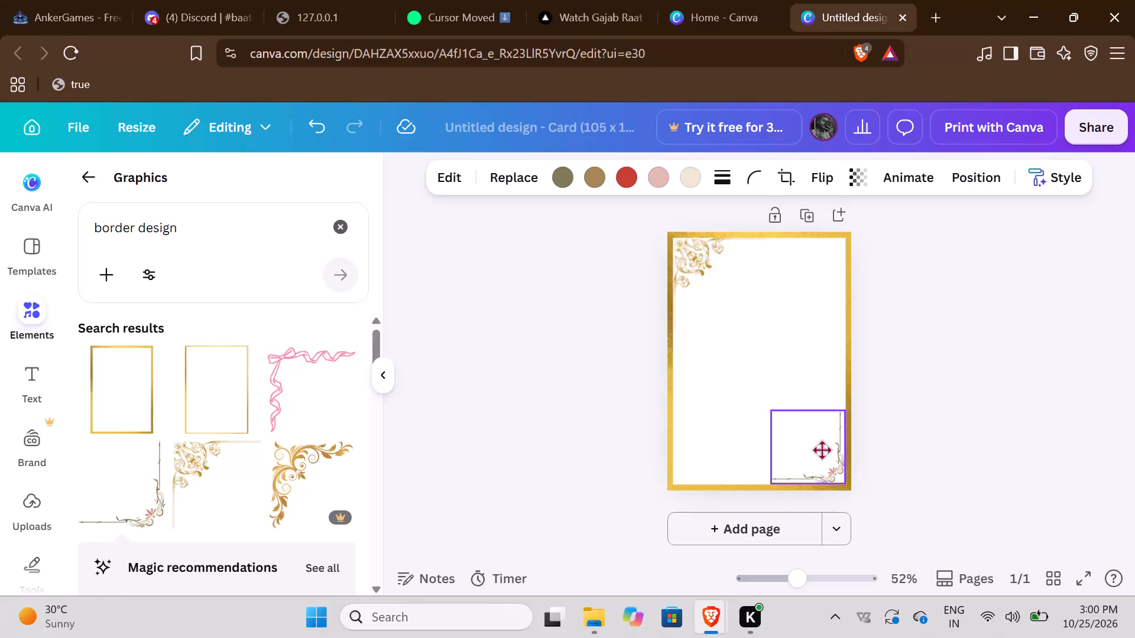
# Delete the corner vine ornament with small red flowers from the card's lower-right corner.
pyautogui.click(584, 449)
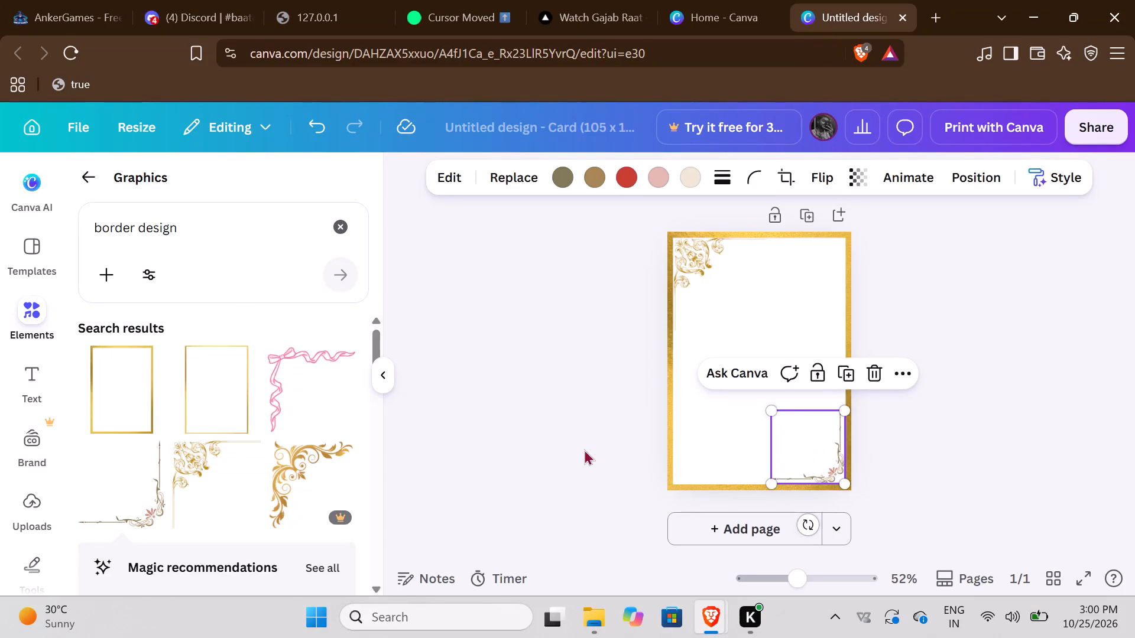
pyautogui.click(823, 454)
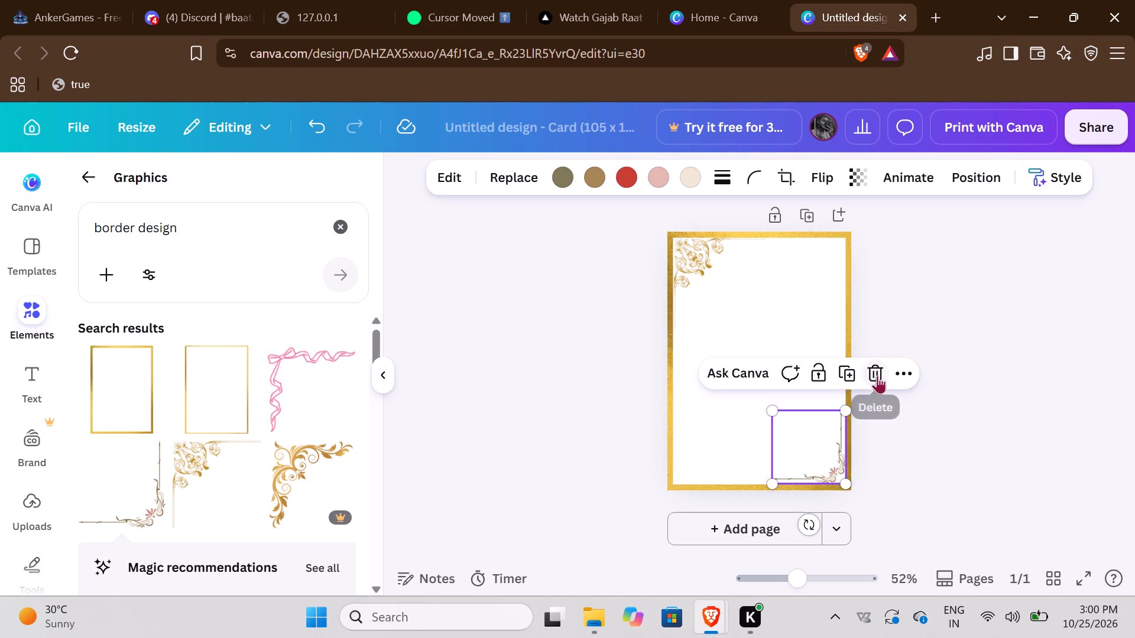
pyautogui.click(877, 375)
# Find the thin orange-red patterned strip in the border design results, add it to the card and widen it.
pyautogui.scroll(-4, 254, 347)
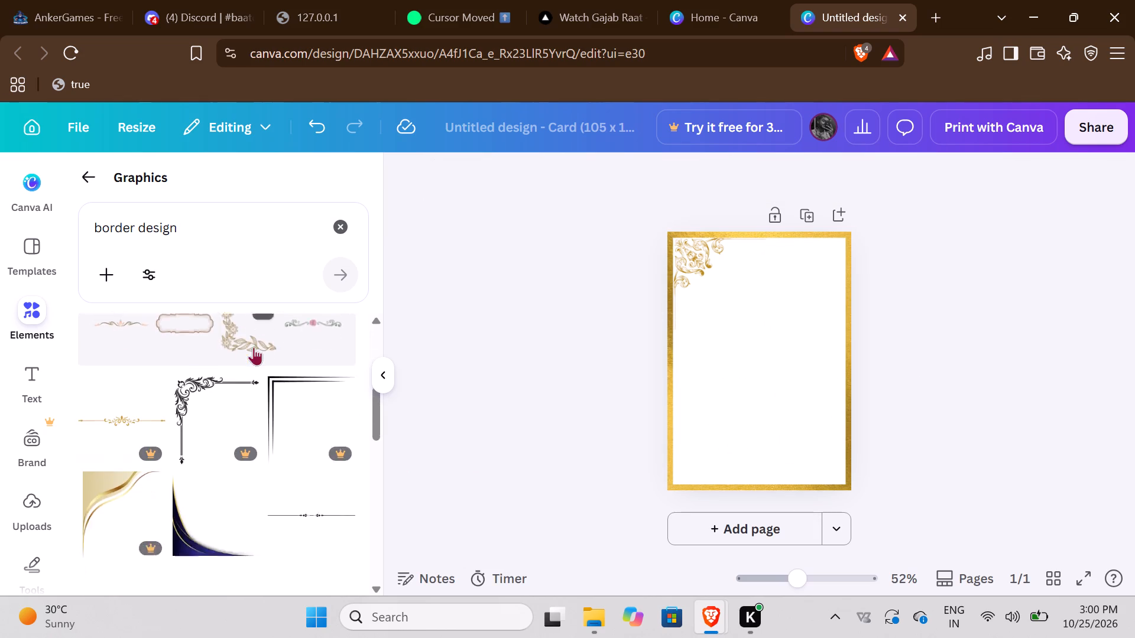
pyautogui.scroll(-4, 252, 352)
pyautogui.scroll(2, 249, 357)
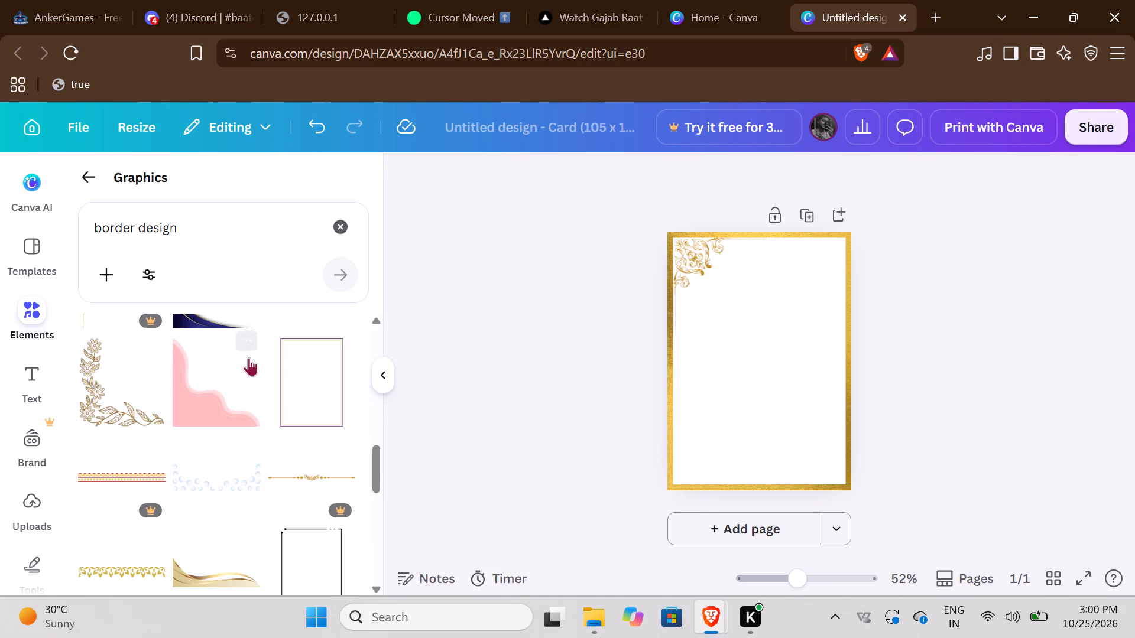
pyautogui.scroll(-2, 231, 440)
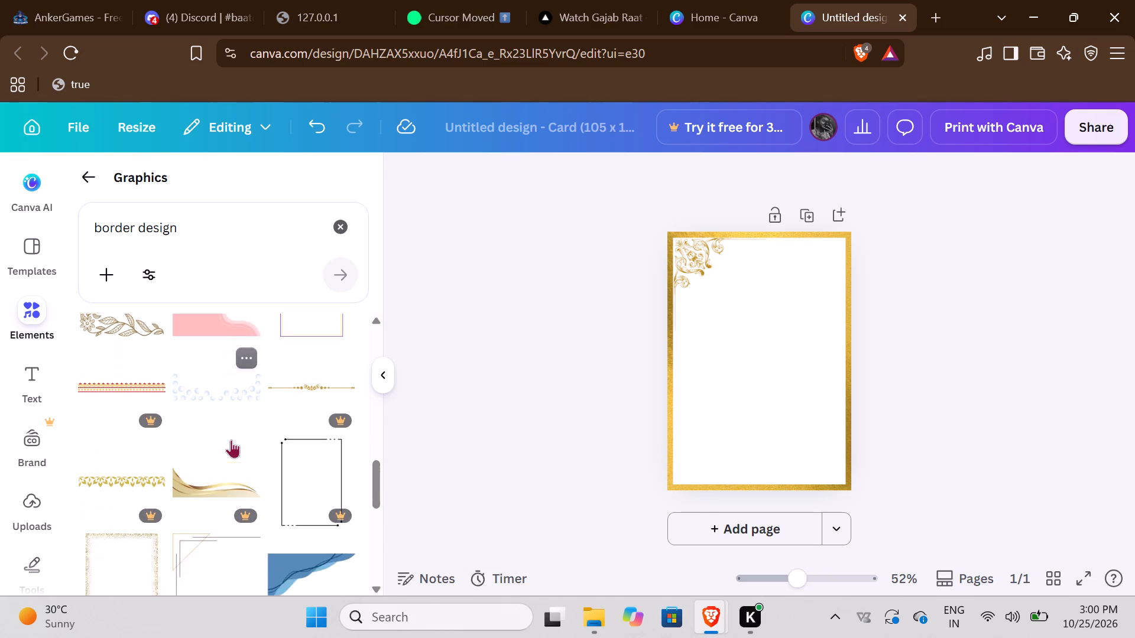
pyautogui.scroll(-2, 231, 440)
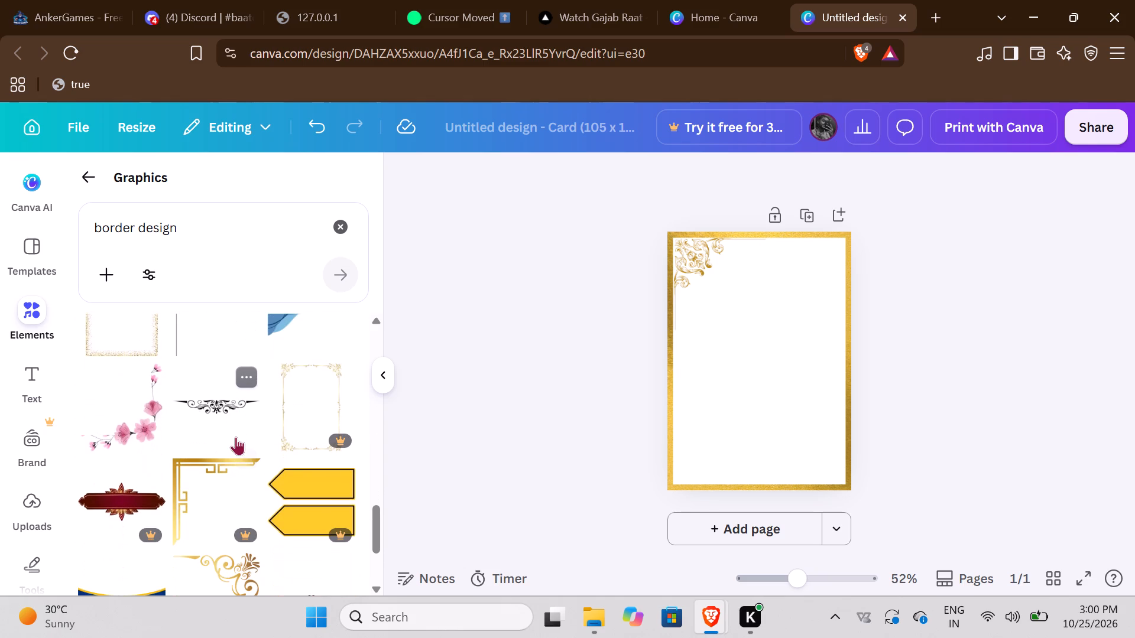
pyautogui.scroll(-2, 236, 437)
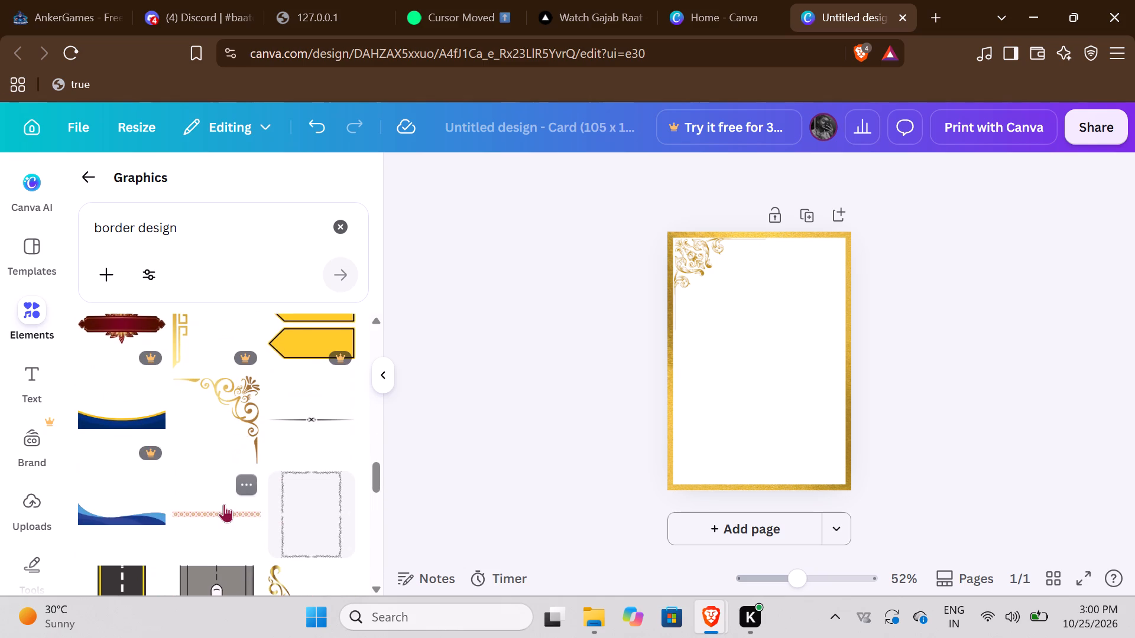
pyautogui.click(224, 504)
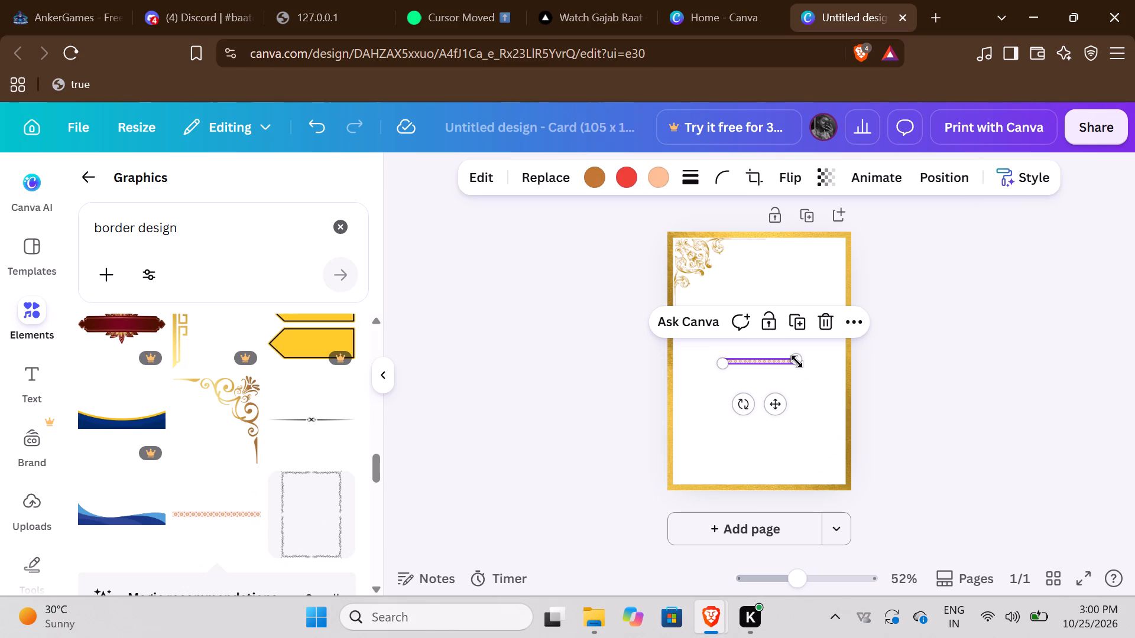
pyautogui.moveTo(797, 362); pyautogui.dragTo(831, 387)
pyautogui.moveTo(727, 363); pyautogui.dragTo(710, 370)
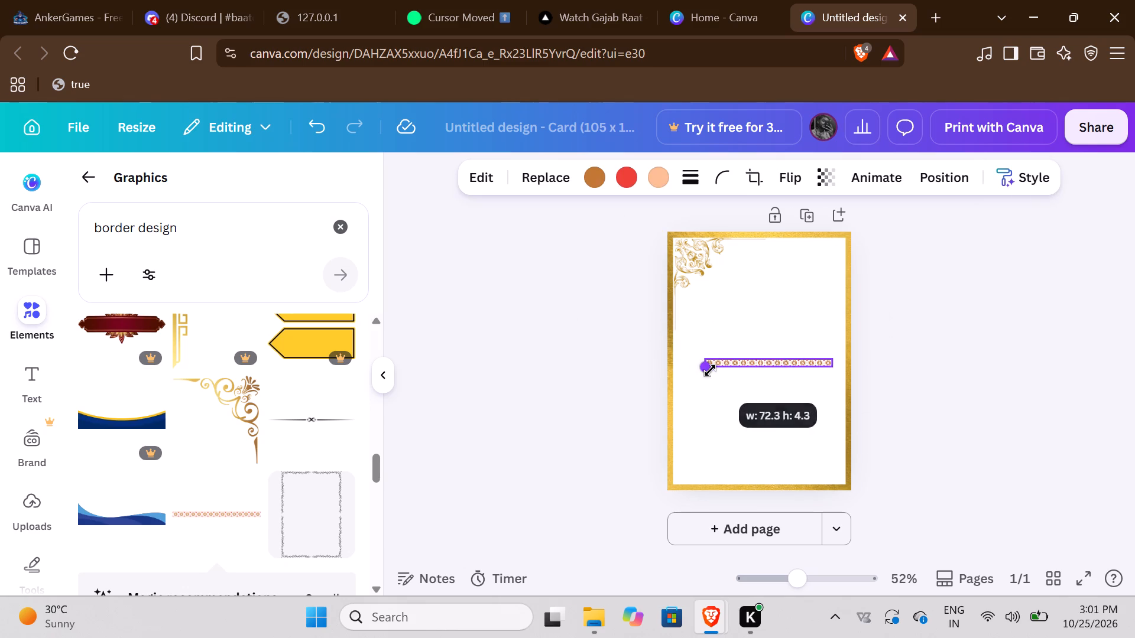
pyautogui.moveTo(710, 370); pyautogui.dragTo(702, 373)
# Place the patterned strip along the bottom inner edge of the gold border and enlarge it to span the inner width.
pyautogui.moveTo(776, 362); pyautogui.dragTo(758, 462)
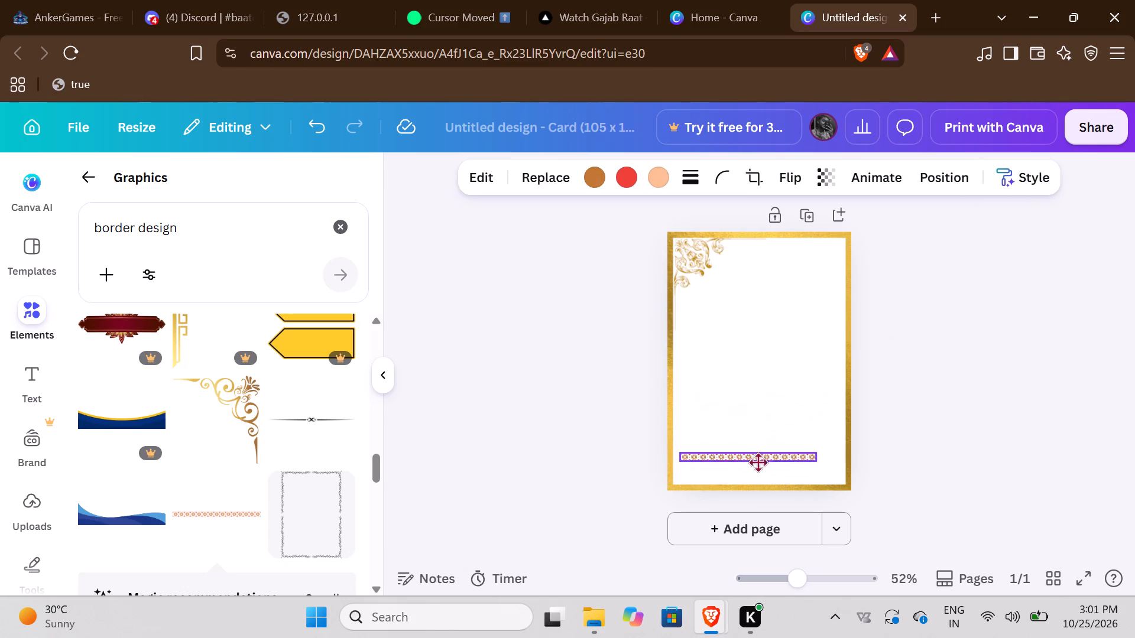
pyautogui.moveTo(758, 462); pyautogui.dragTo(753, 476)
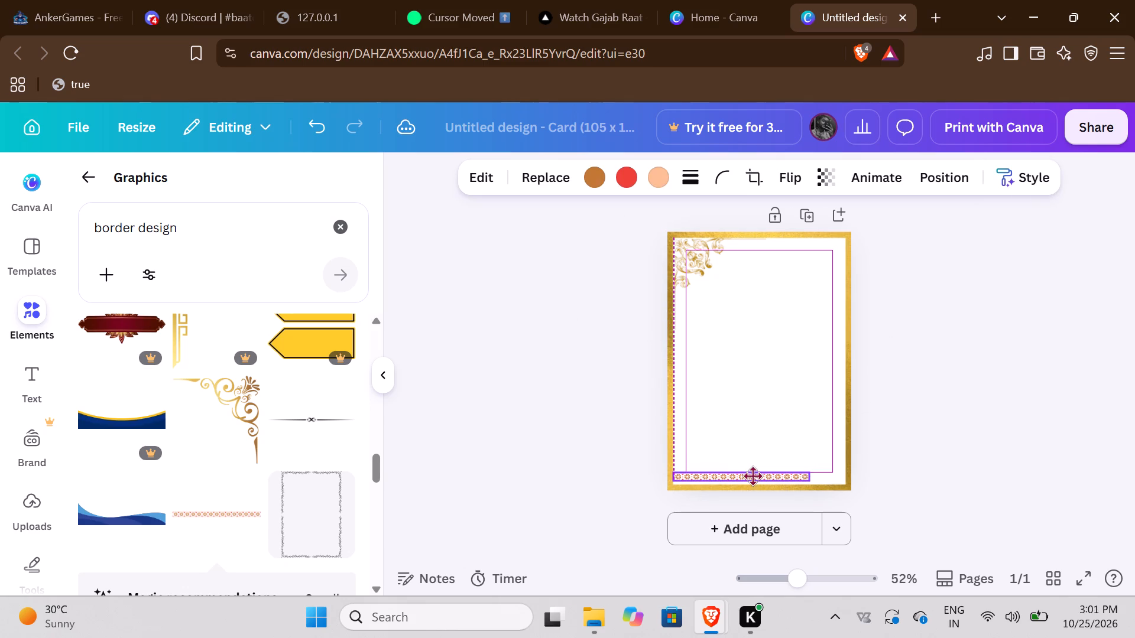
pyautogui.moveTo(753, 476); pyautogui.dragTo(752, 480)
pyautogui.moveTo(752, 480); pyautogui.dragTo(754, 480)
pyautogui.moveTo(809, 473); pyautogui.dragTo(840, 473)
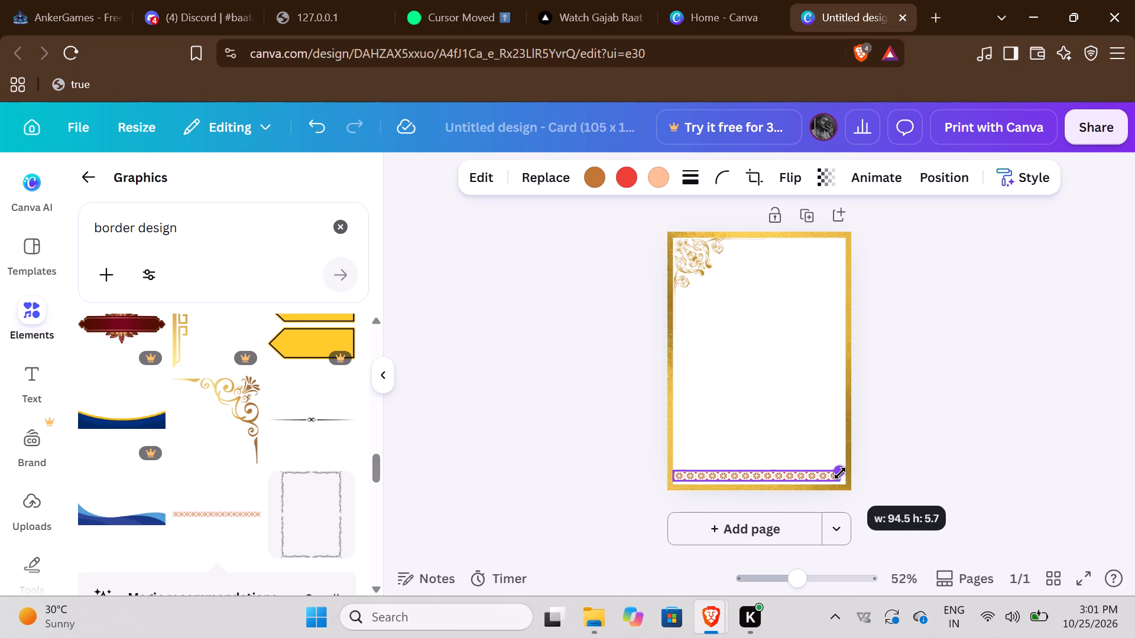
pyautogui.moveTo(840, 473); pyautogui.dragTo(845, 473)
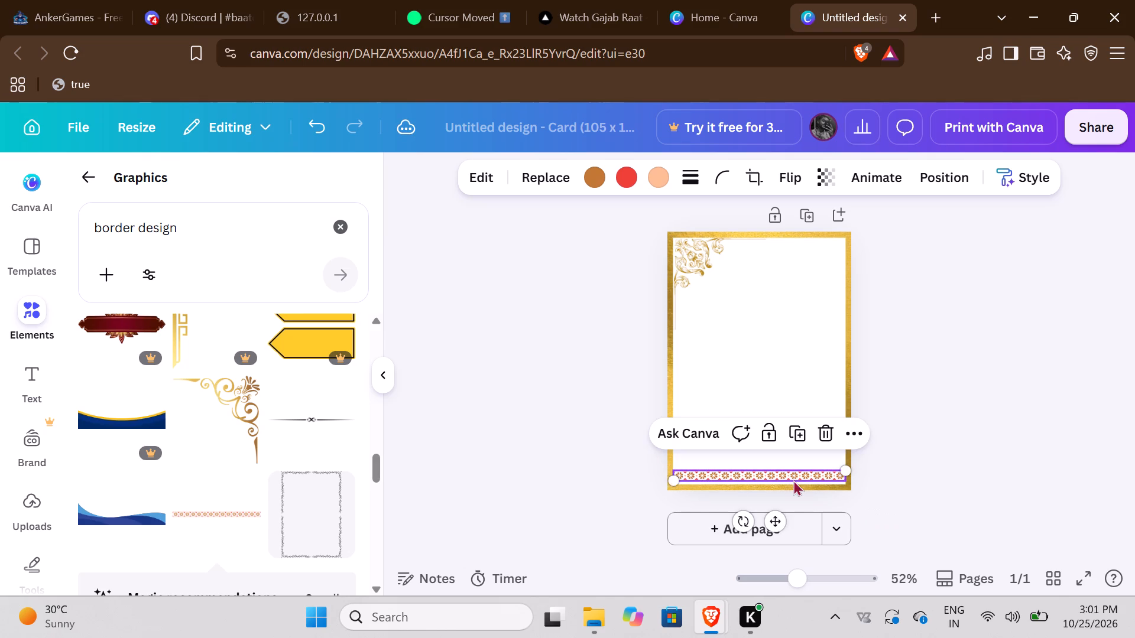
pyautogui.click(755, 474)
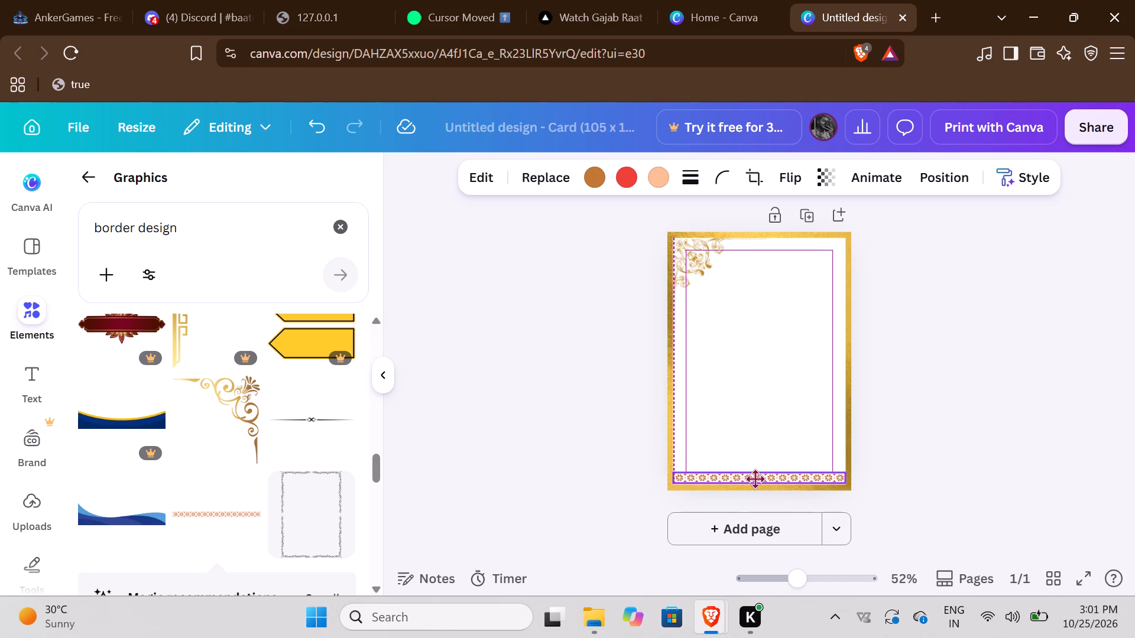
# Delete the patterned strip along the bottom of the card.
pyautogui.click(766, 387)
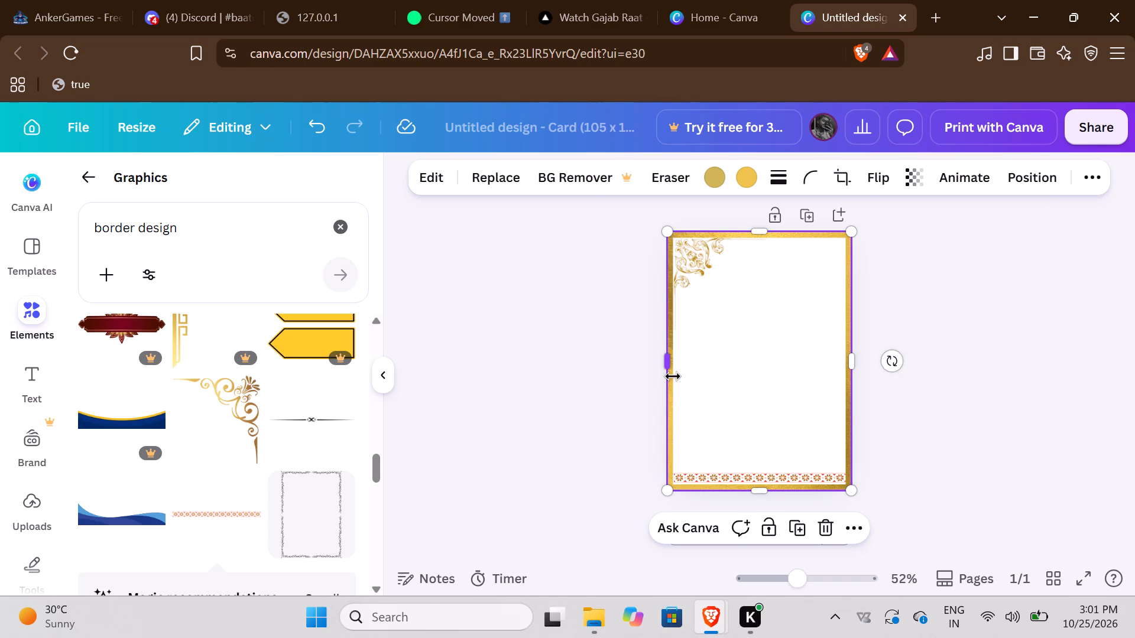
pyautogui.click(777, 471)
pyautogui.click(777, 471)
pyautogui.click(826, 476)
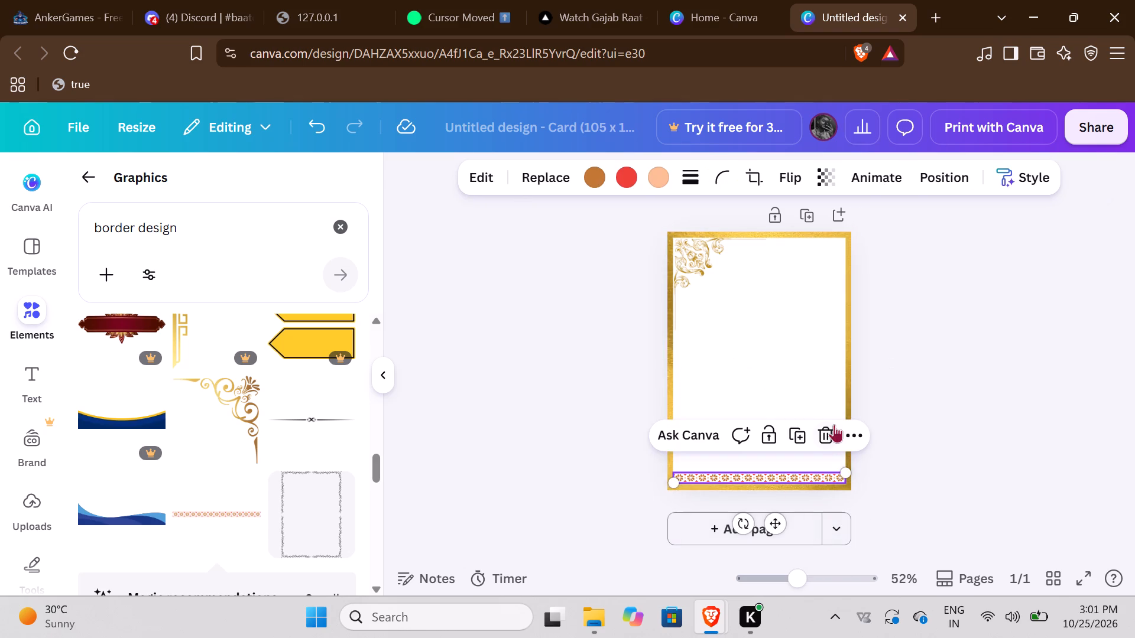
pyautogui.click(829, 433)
# Copy the gold floral ornament in the upper-left corner and paste a duplicate onto the card, allowing the site clipboard access.
pyautogui.click(709, 259)
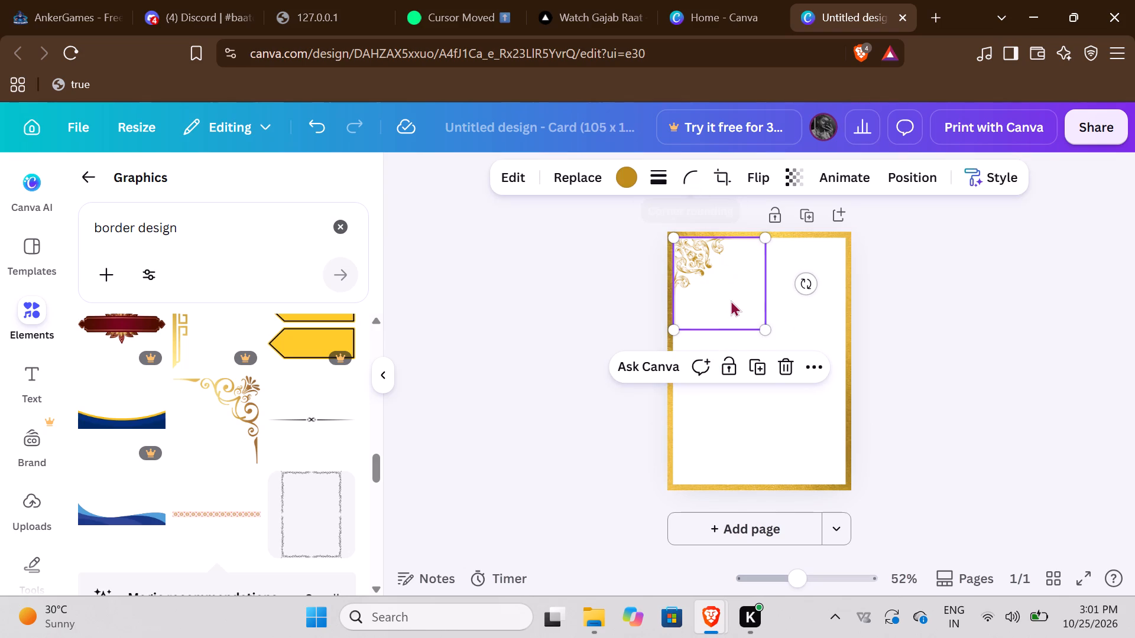
pyautogui.click(815, 373)
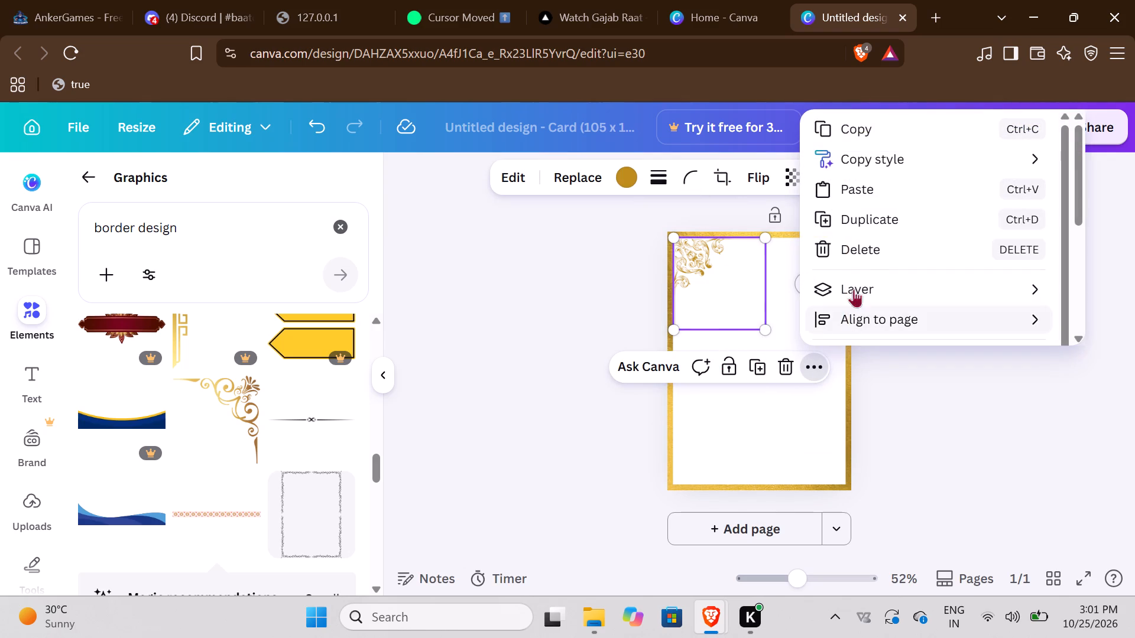
pyautogui.click(883, 119)
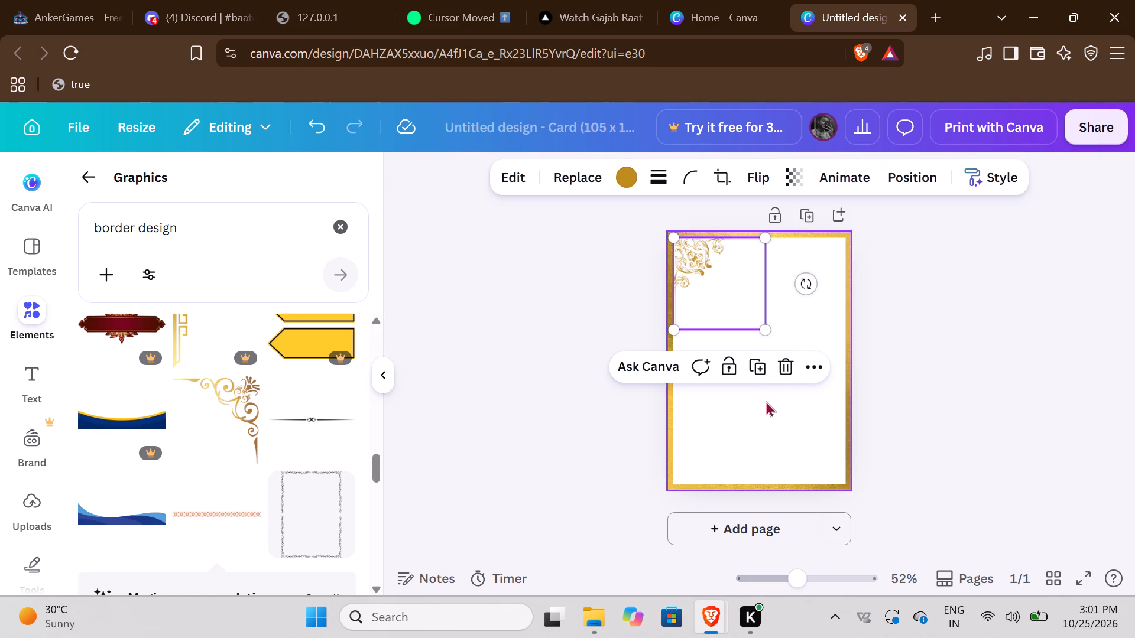
pyautogui.click(766, 401)
pyautogui.rightClick(752, 406)
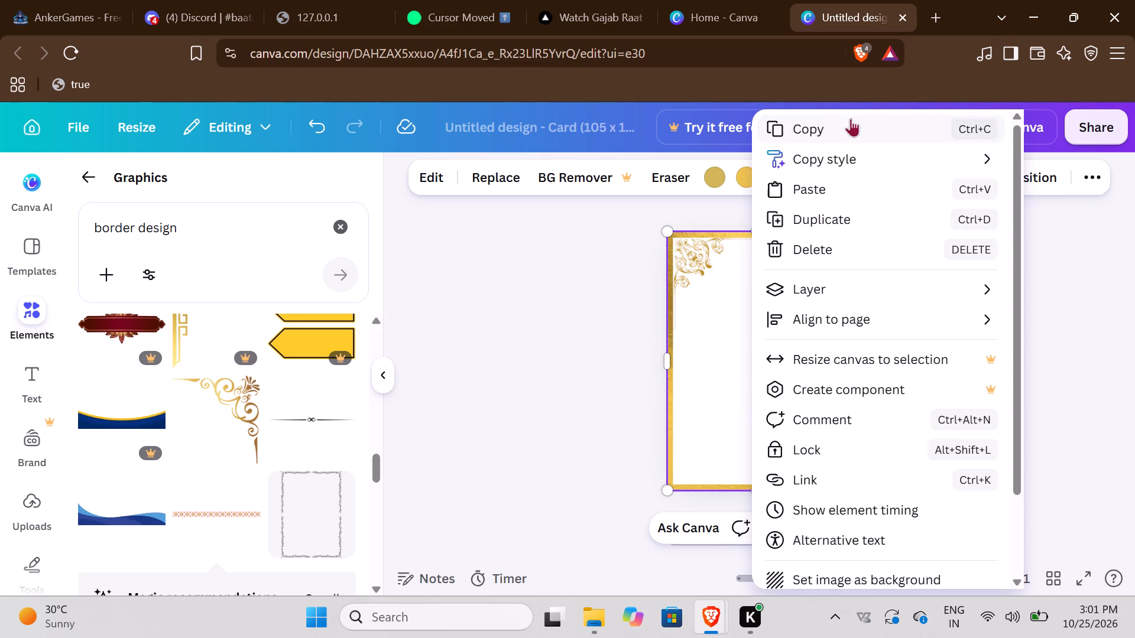
pyautogui.click(841, 193)
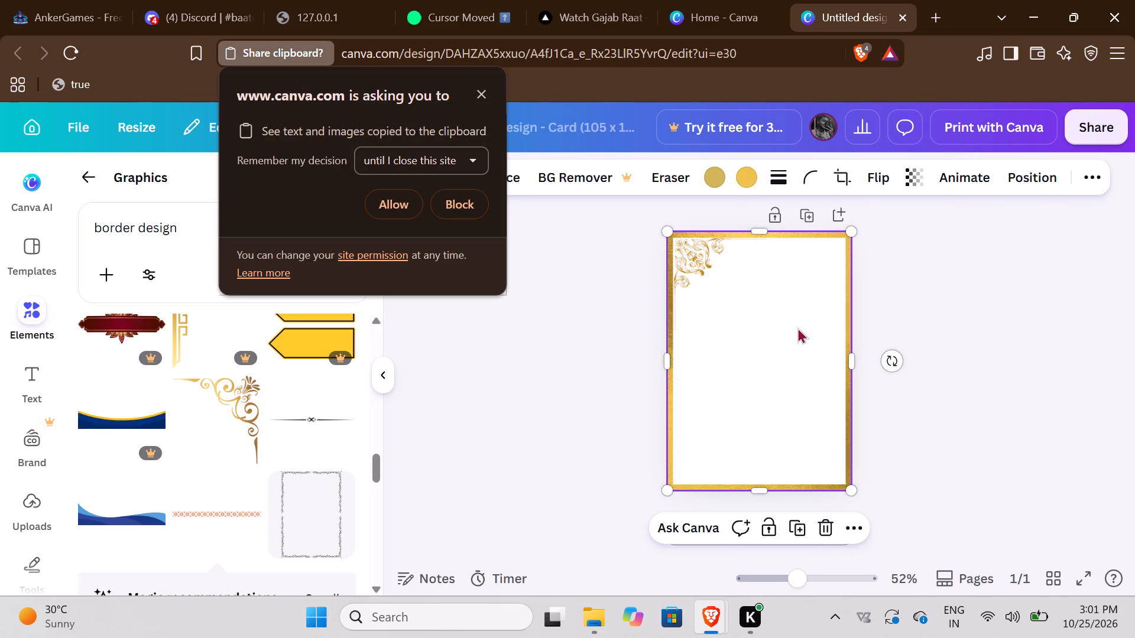
pyautogui.click(648, 337)
pyautogui.click(413, 207)
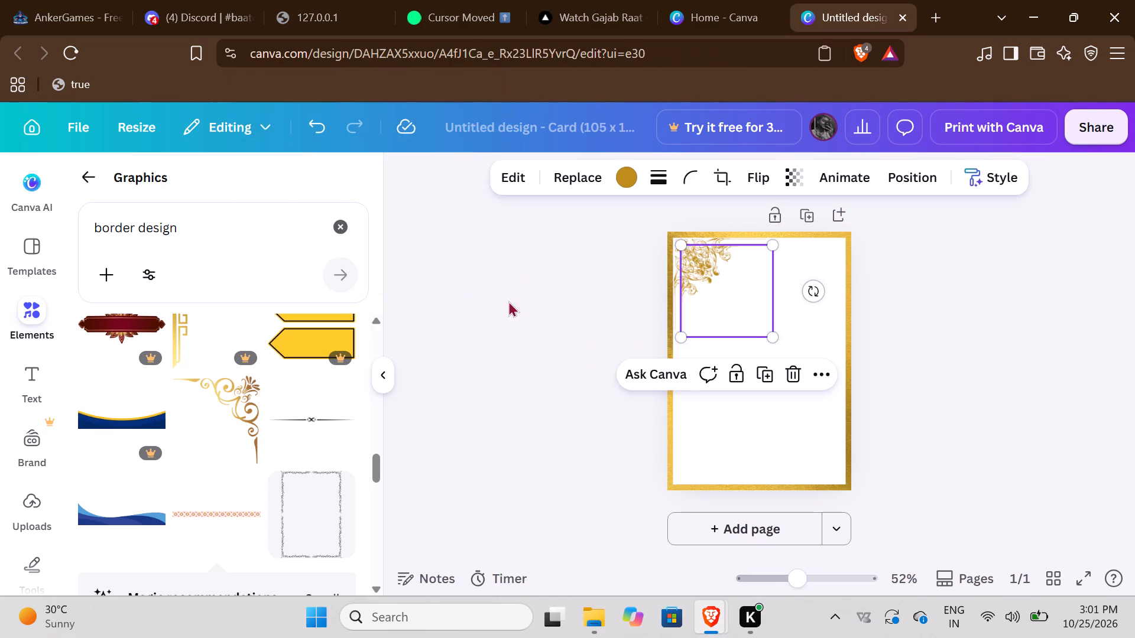
# Flip the pasted floral ornament vertically and fit it into the lower-left inner corner of the gold border.
pyautogui.moveTo(721, 278); pyautogui.dragTo(732, 321)
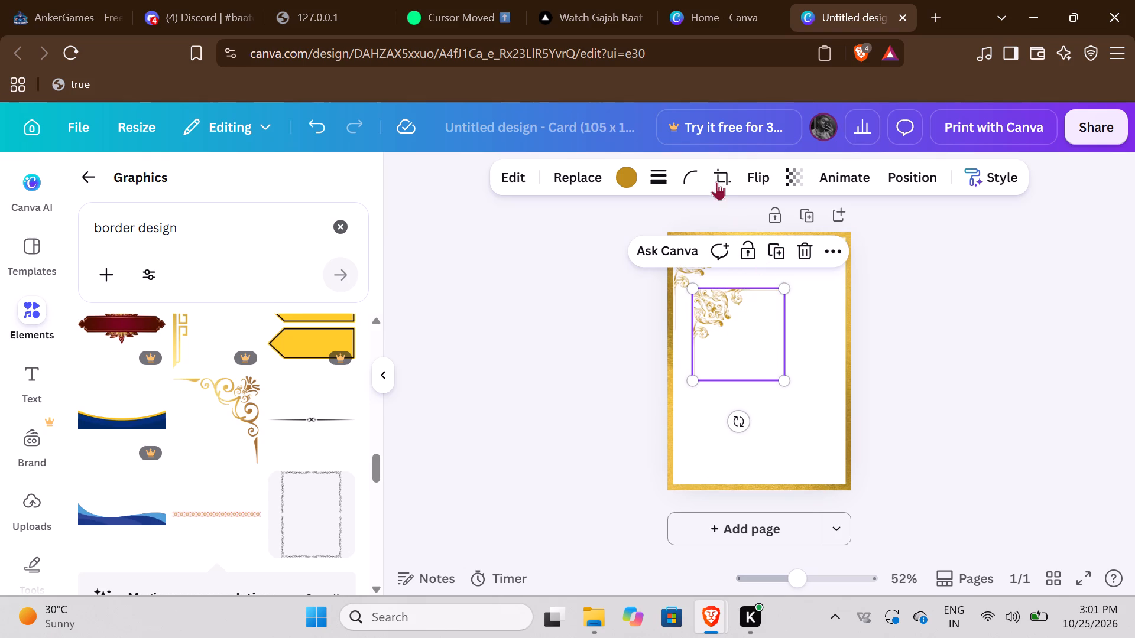
pyautogui.click(764, 170)
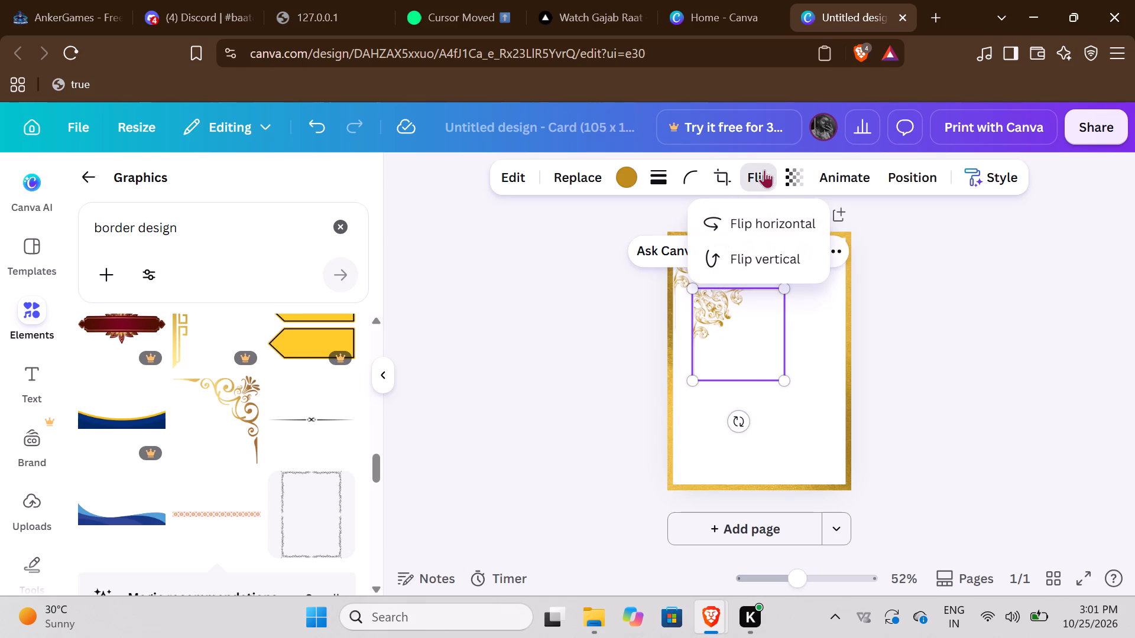
pyautogui.click(759, 248)
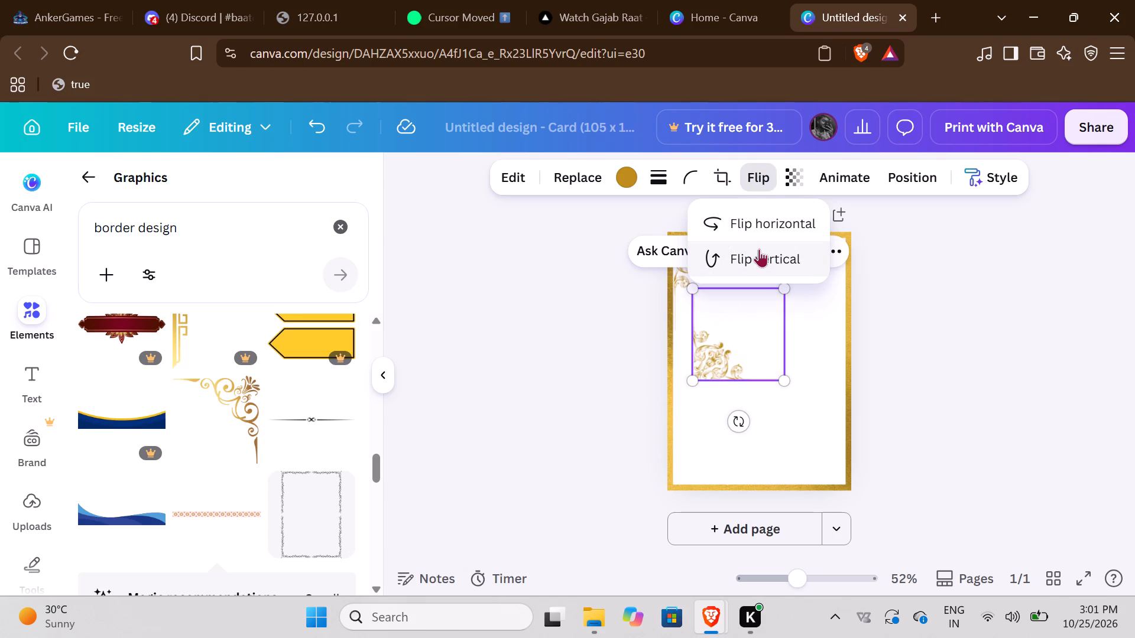
pyautogui.click(744, 349)
pyautogui.moveTo(744, 349); pyautogui.dragTo(733, 395)
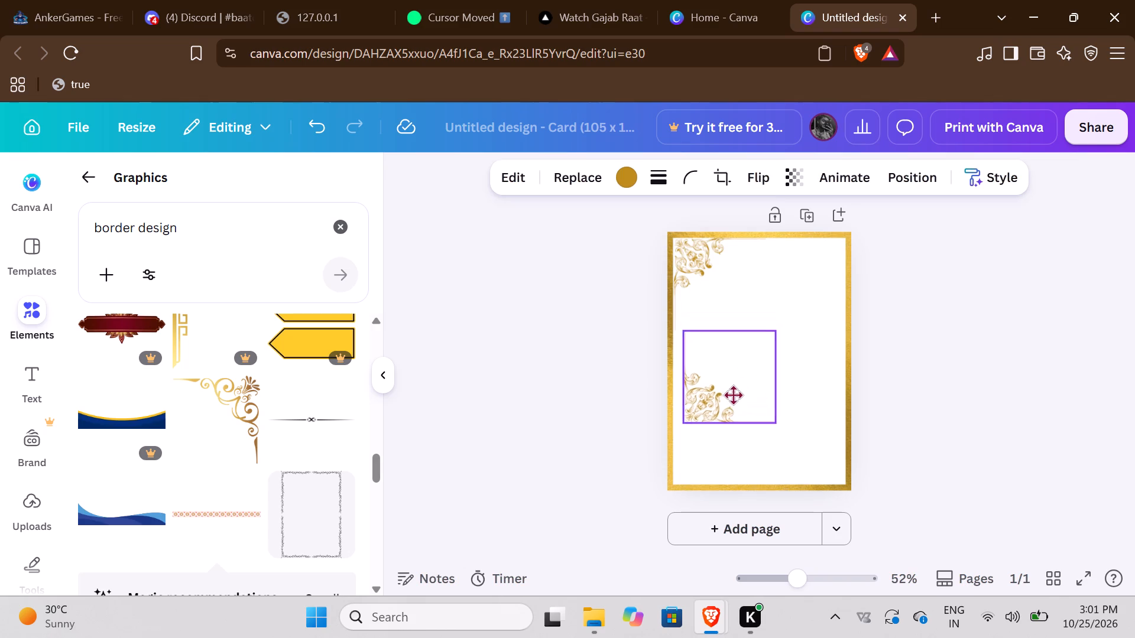
pyautogui.moveTo(733, 395); pyautogui.dragTo(718, 451)
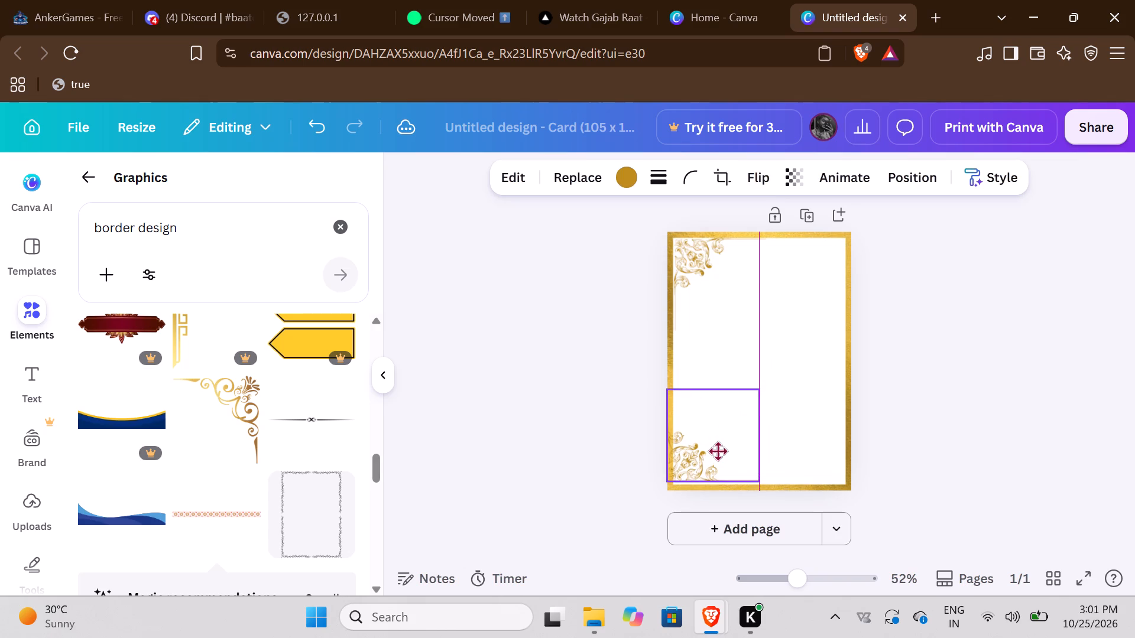
pyautogui.moveTo(718, 451); pyautogui.dragTo(727, 454)
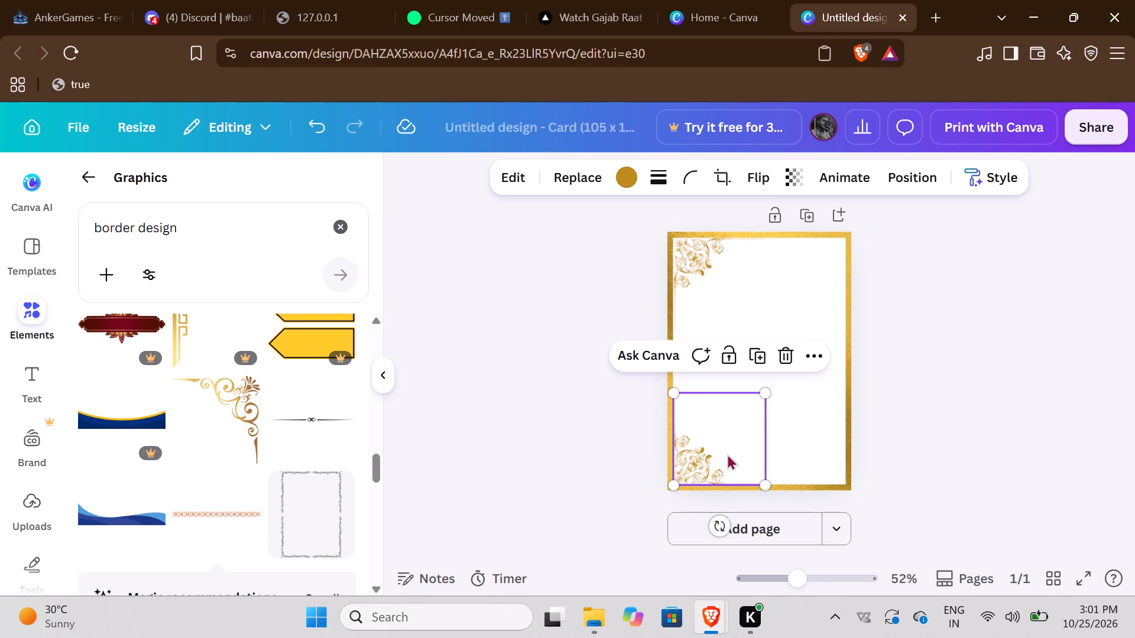
pyautogui.click(586, 442)
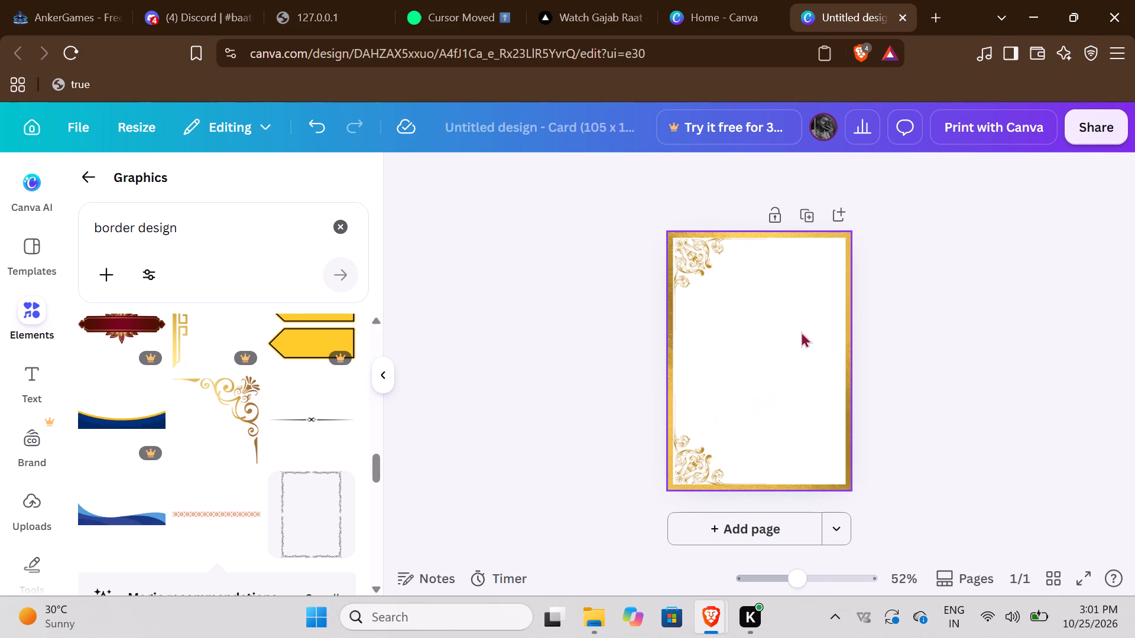
# Paste another copy of the gold floral ornament, flip it horizontally and fit it into the upper-right inner corner of the gold border.
pyautogui.rightClick(801, 331)
pyautogui.click(872, 181)
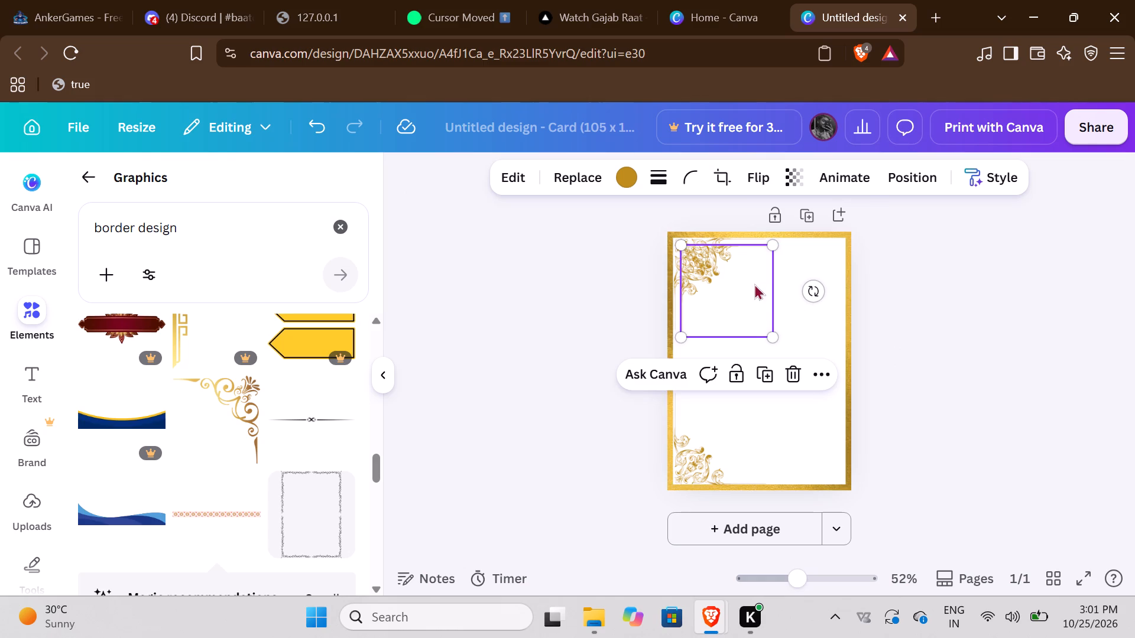
pyautogui.moveTo(744, 275); pyautogui.dragTo(759, 338)
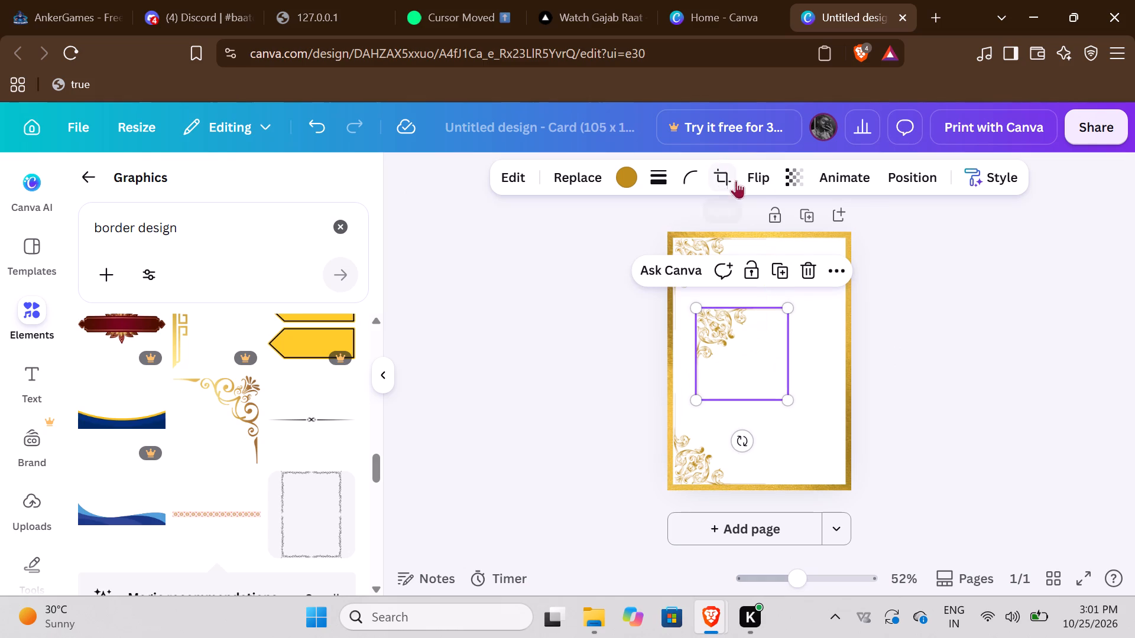
pyautogui.click(761, 173)
pyautogui.click(769, 225)
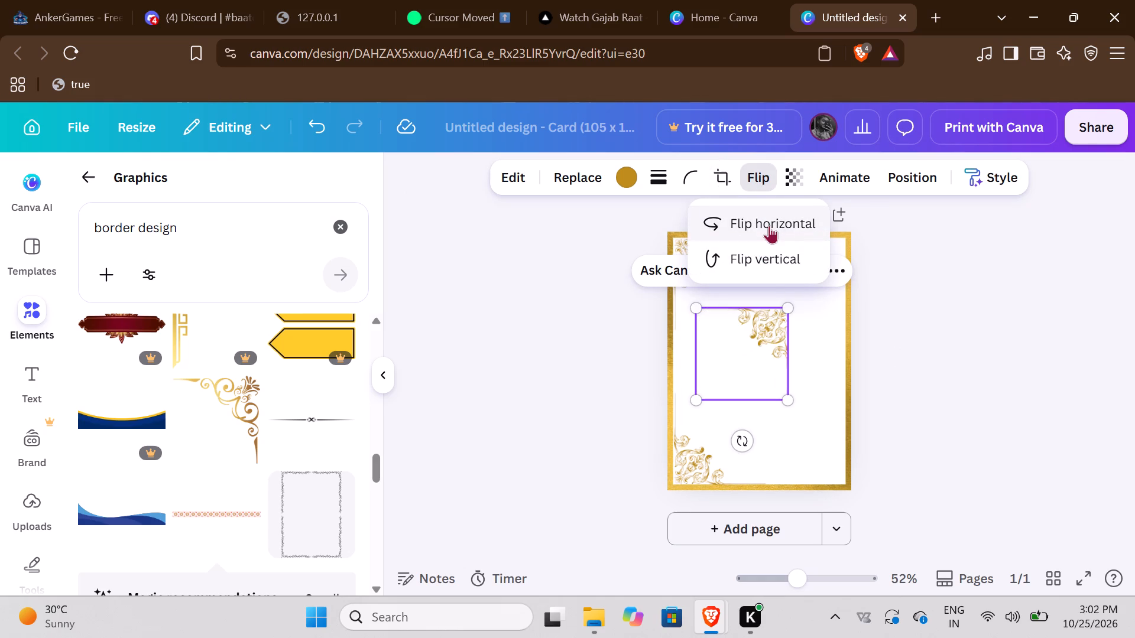
pyautogui.click(797, 418)
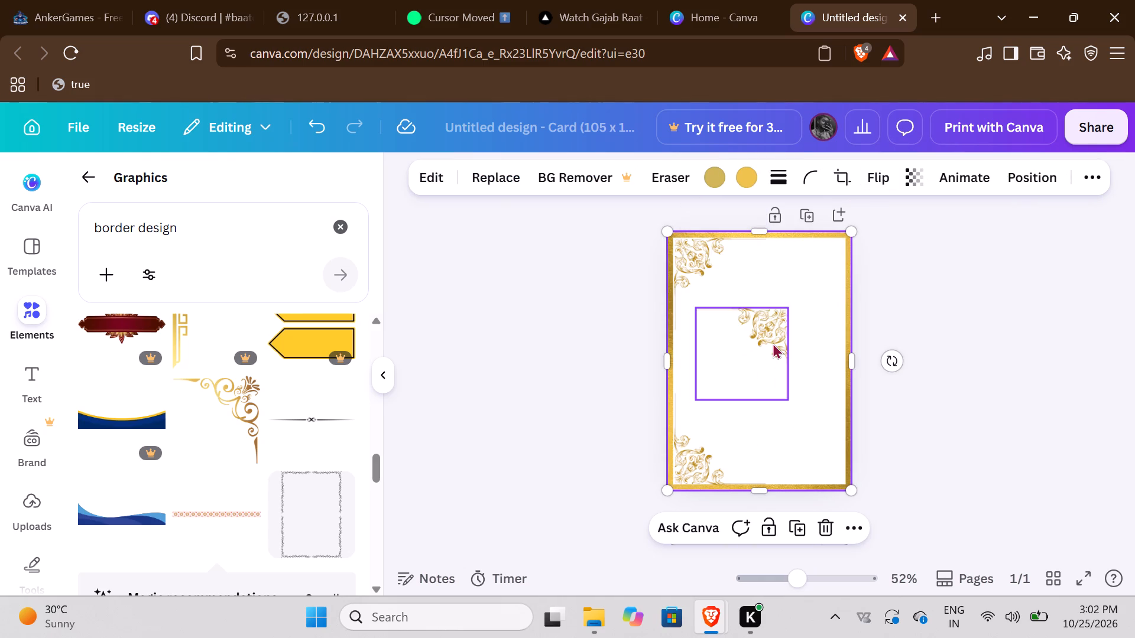
pyautogui.moveTo(772, 343); pyautogui.dragTo(832, 277)
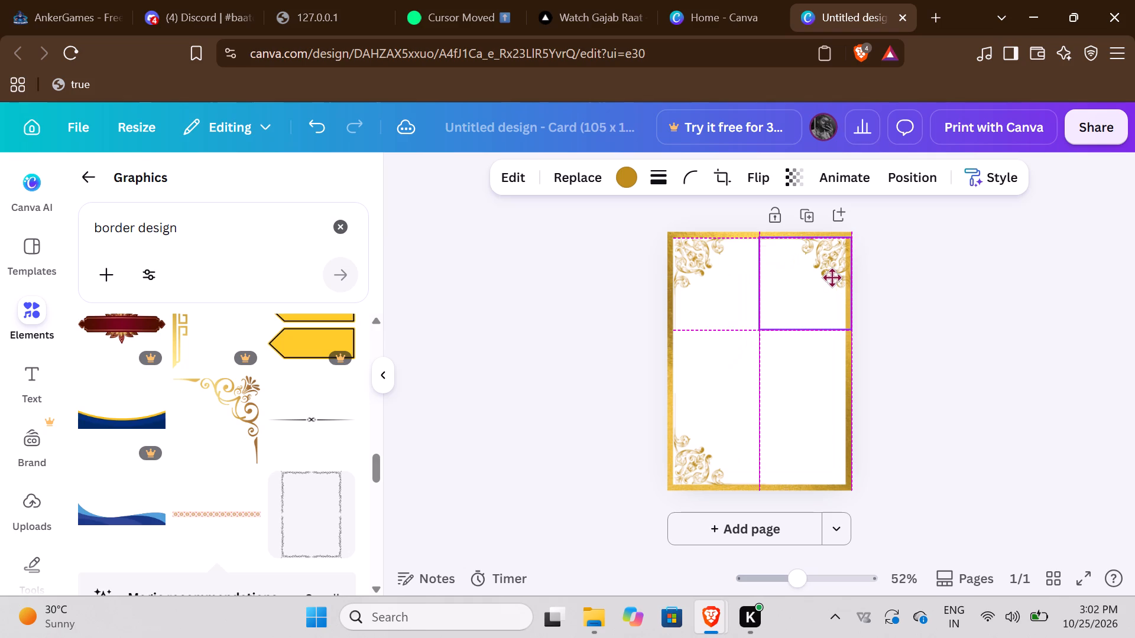
pyautogui.moveTo(832, 277); pyautogui.dragTo(832, 275)
pyautogui.moveTo(832, 275); pyautogui.dragTo(829, 275)
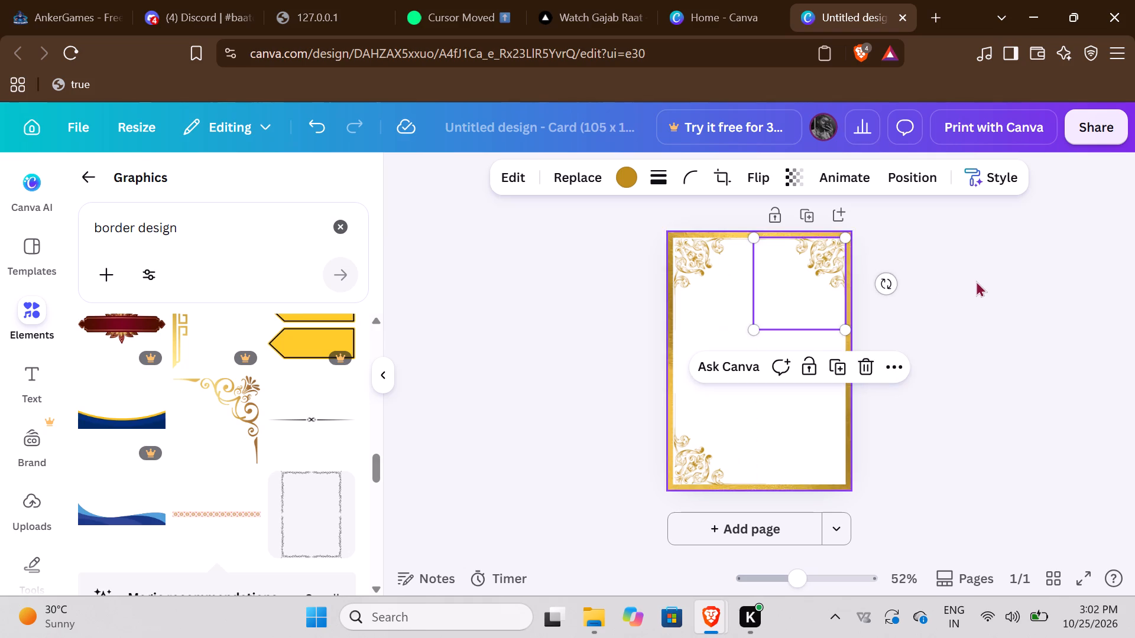
pyautogui.click(979, 280)
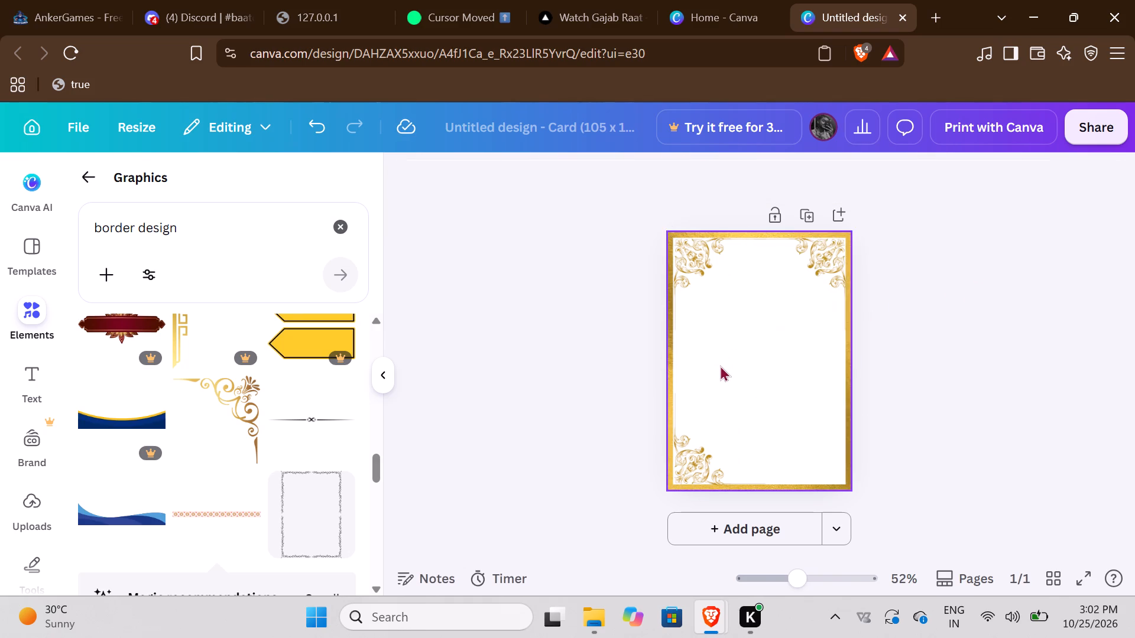
# Paste another floral ornament, flip it horizontally and vertically, and fit it into the lower-right inner corner of the gold border.
pyautogui.rightClick(720, 365)
pyautogui.click(805, 196)
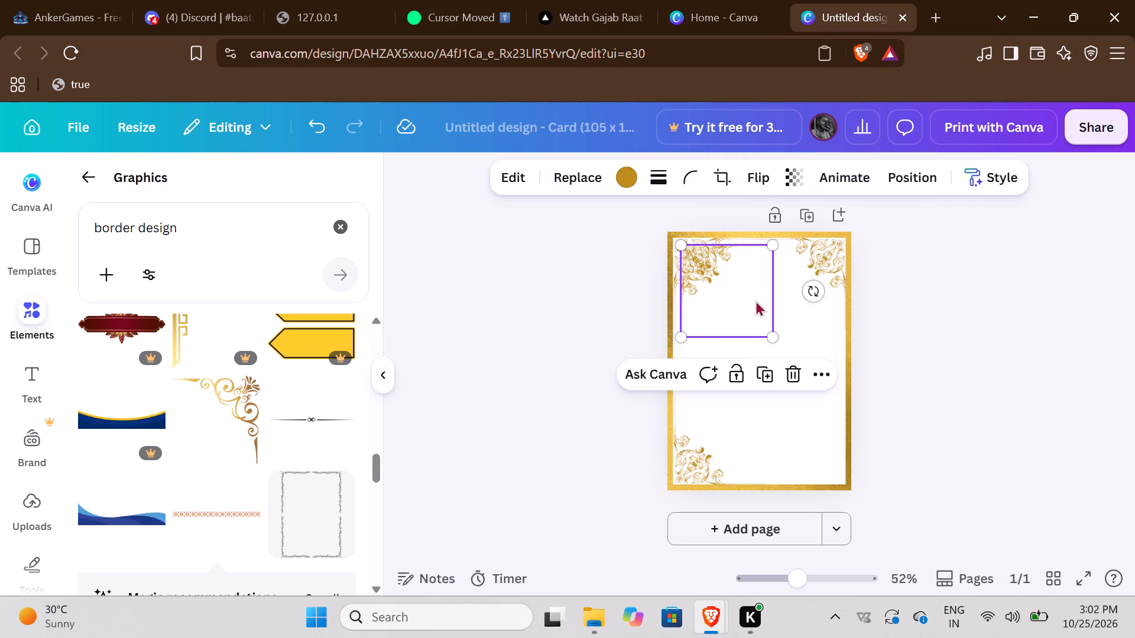
pyautogui.moveTo(755, 300); pyautogui.dragTo(763, 373)
pyautogui.click(755, 172)
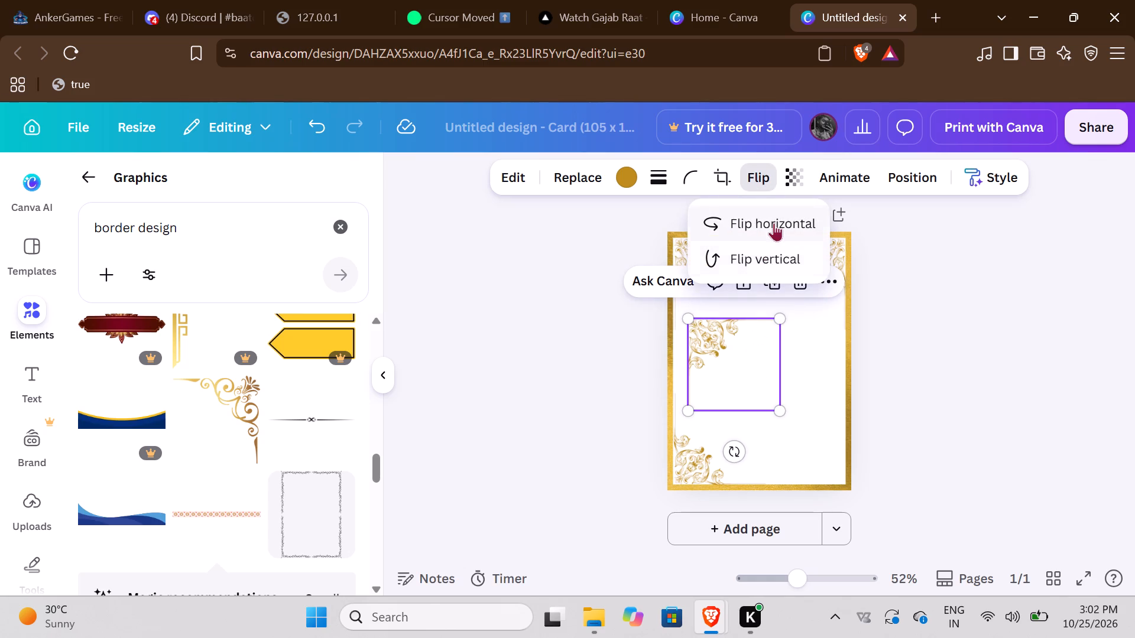
pyautogui.click(774, 223)
pyautogui.click(771, 252)
pyautogui.click(935, 409)
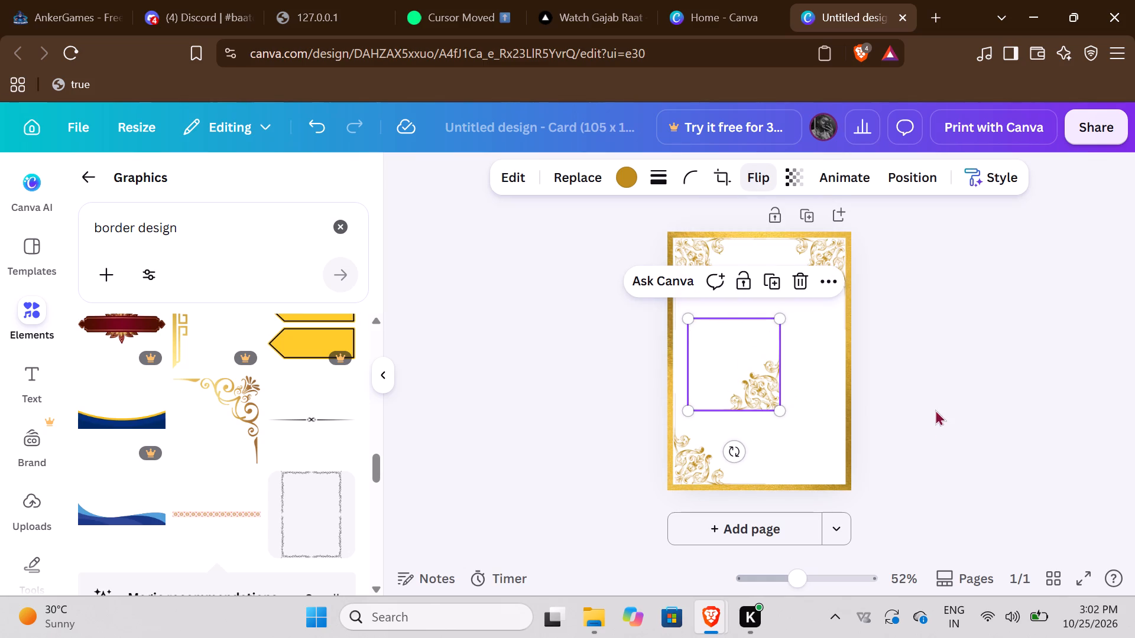
pyautogui.moveTo(762, 369); pyautogui.dragTo(792, 422)
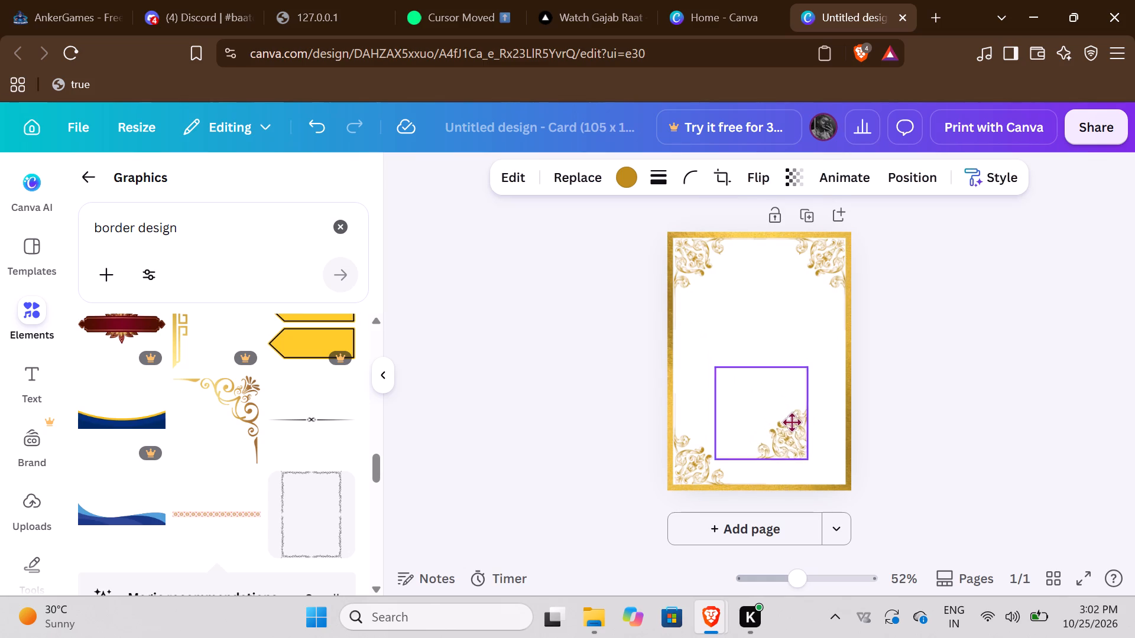
pyautogui.moveTo(792, 422); pyautogui.dragTo(825, 442)
pyautogui.click(921, 457)
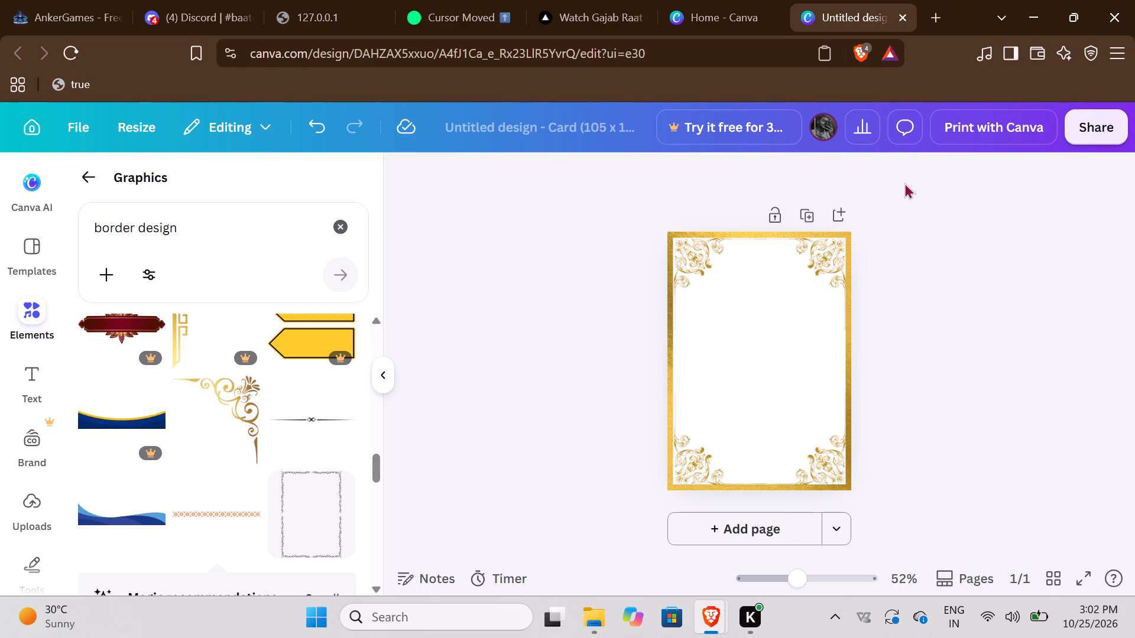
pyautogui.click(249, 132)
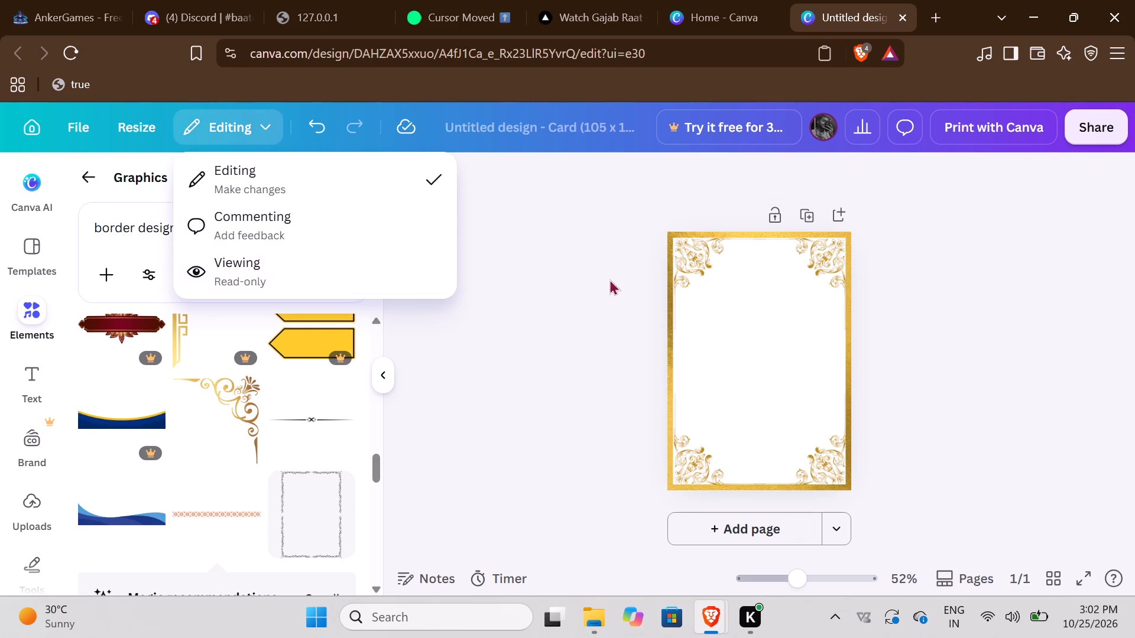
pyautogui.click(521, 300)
# Browse the ready-made font combinations in the text library for a style that suits the card's greeting.
pyautogui.click(27, 373)
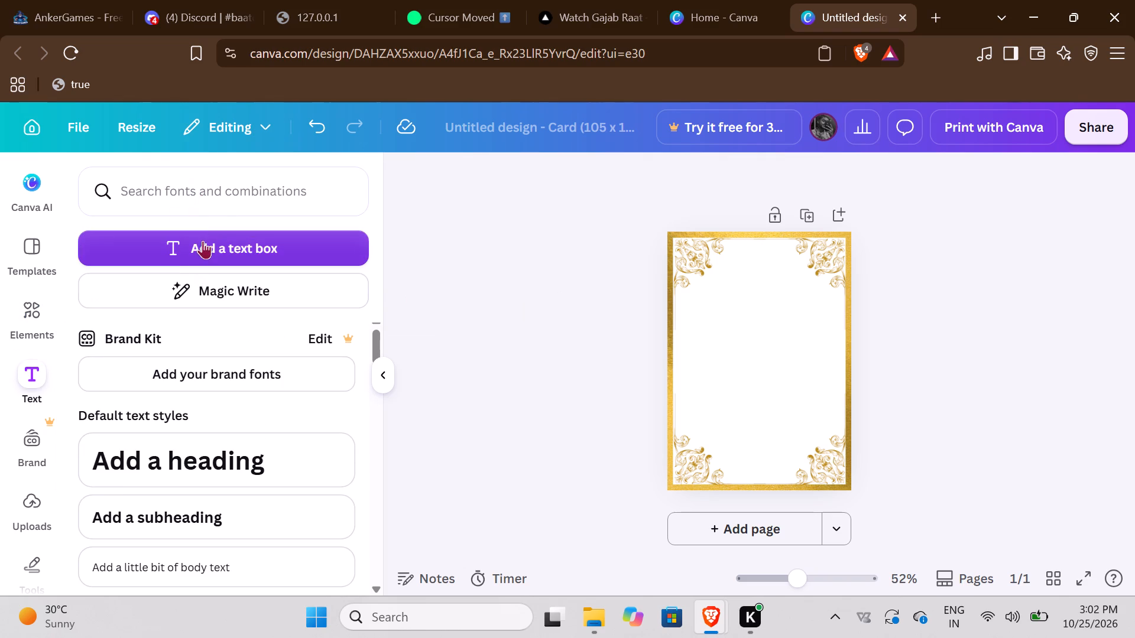
pyautogui.click(236, 191)
pyautogui.scroll(-3, 214, 425)
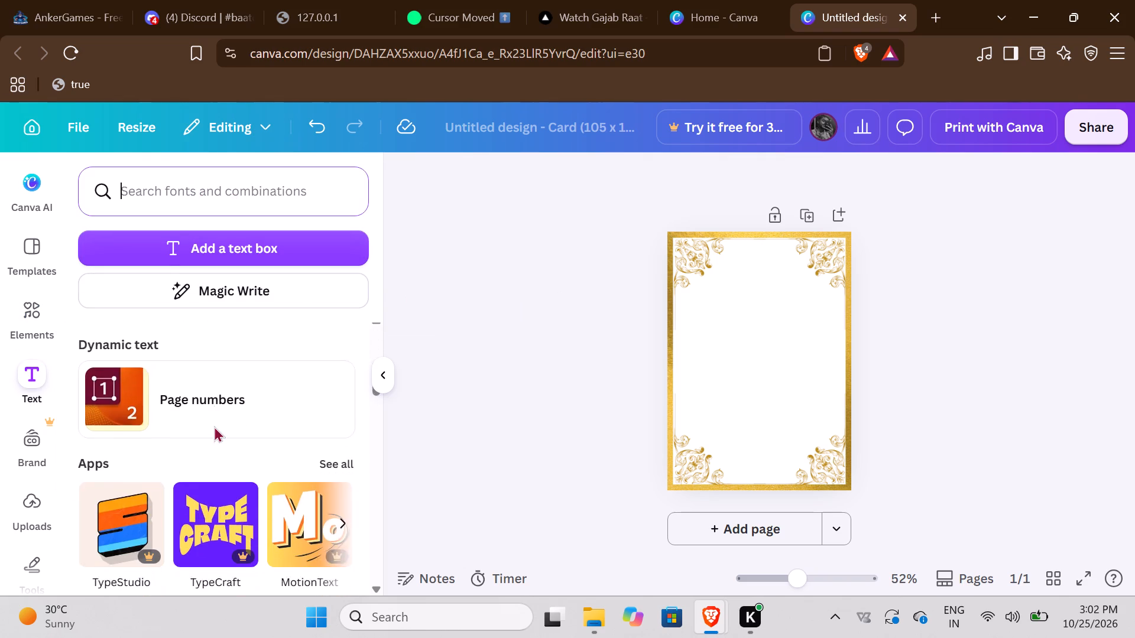
pyautogui.scroll(-7, 214, 426)
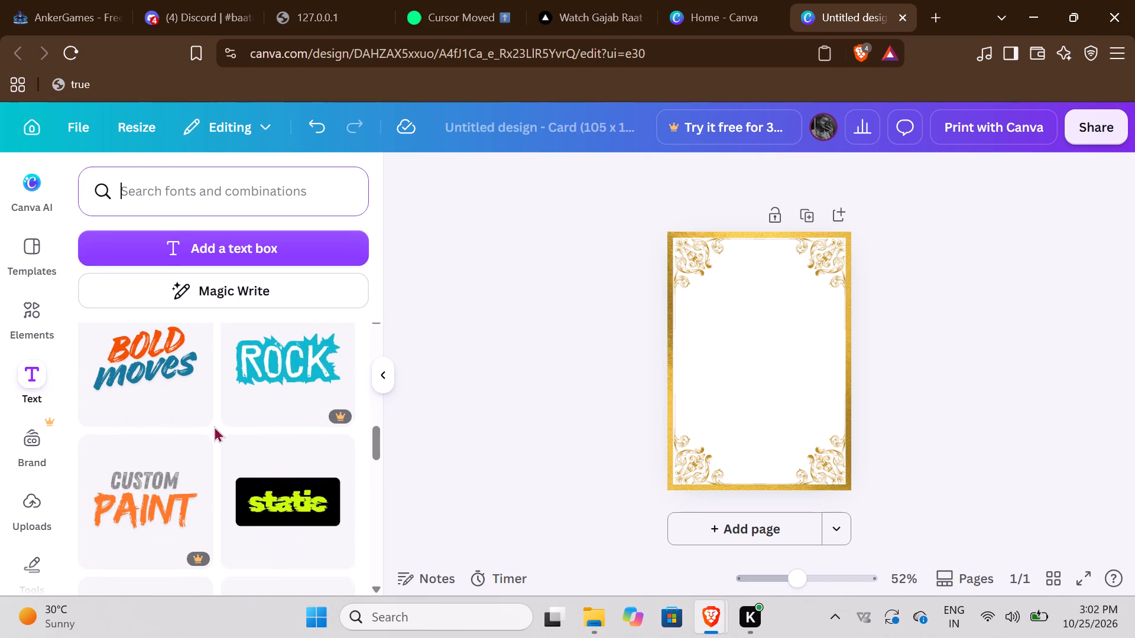
pyautogui.scroll(-11, 214, 426)
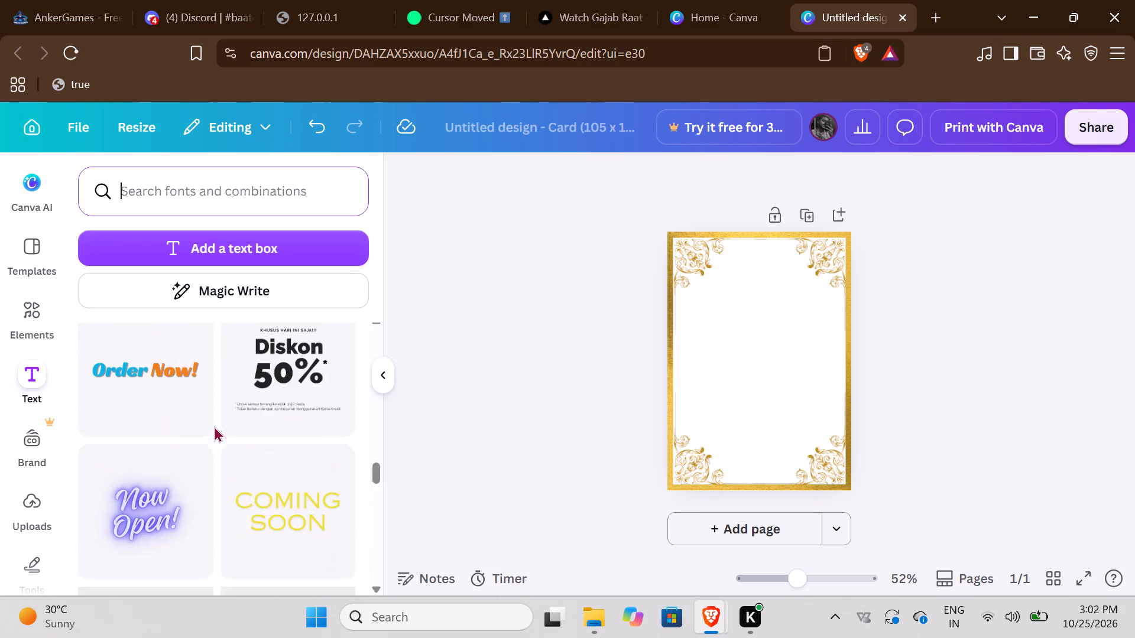
pyautogui.scroll(-11, 214, 426)
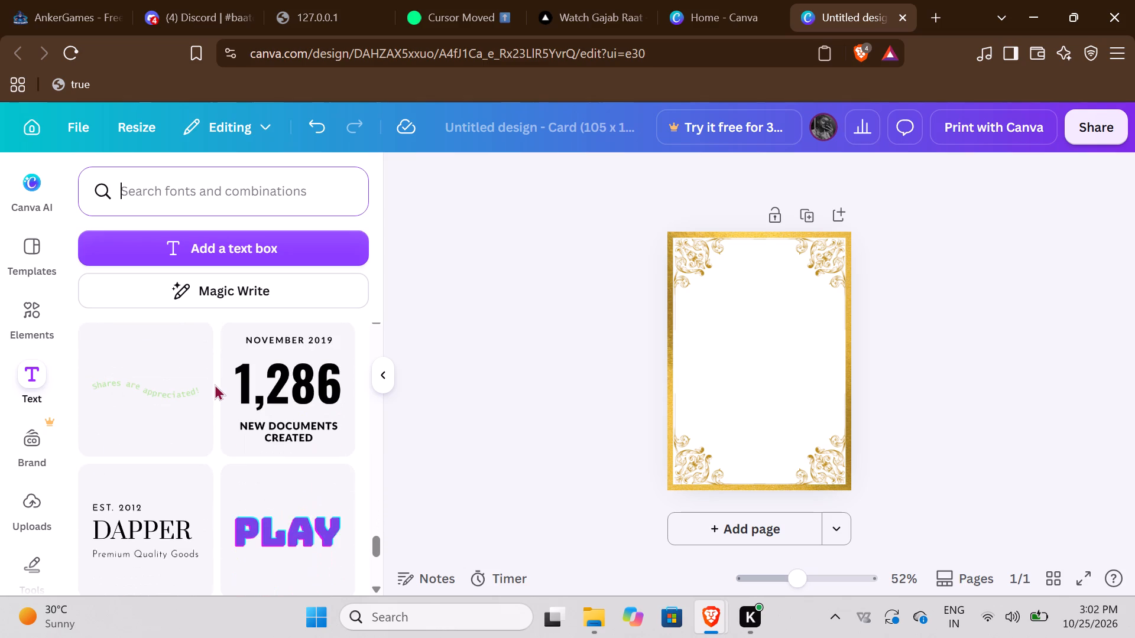
pyautogui.scroll(-7, 215, 383)
# Search the text library for "festive" and add the blue "YOU DID IT!" font combination to the card.
pyautogui.click(200, 184)
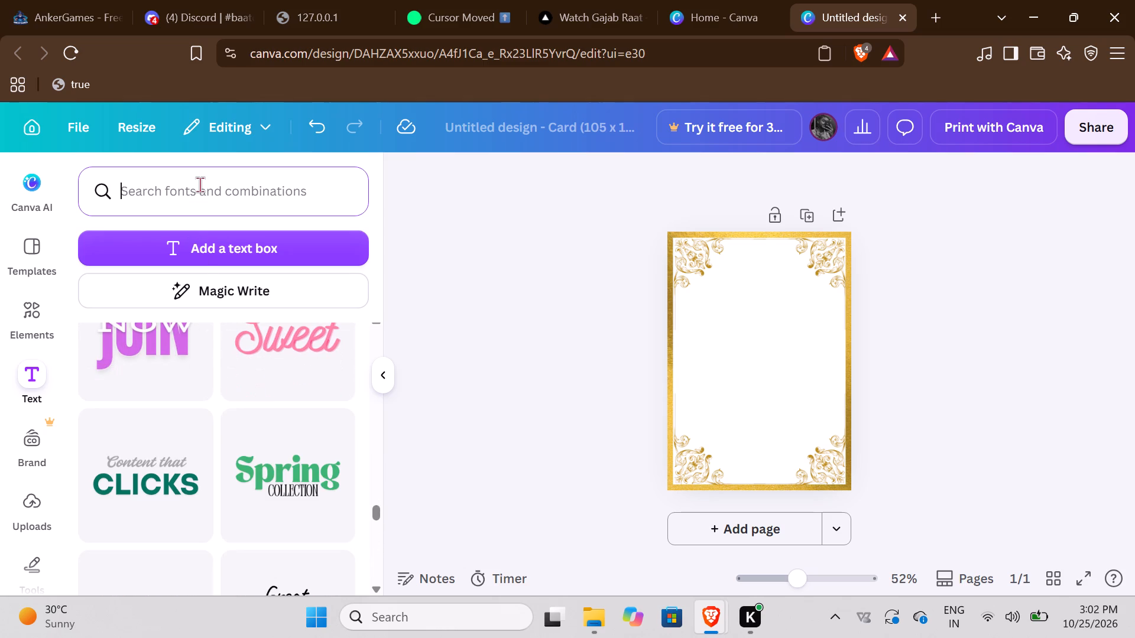
pyautogui.write('fes')
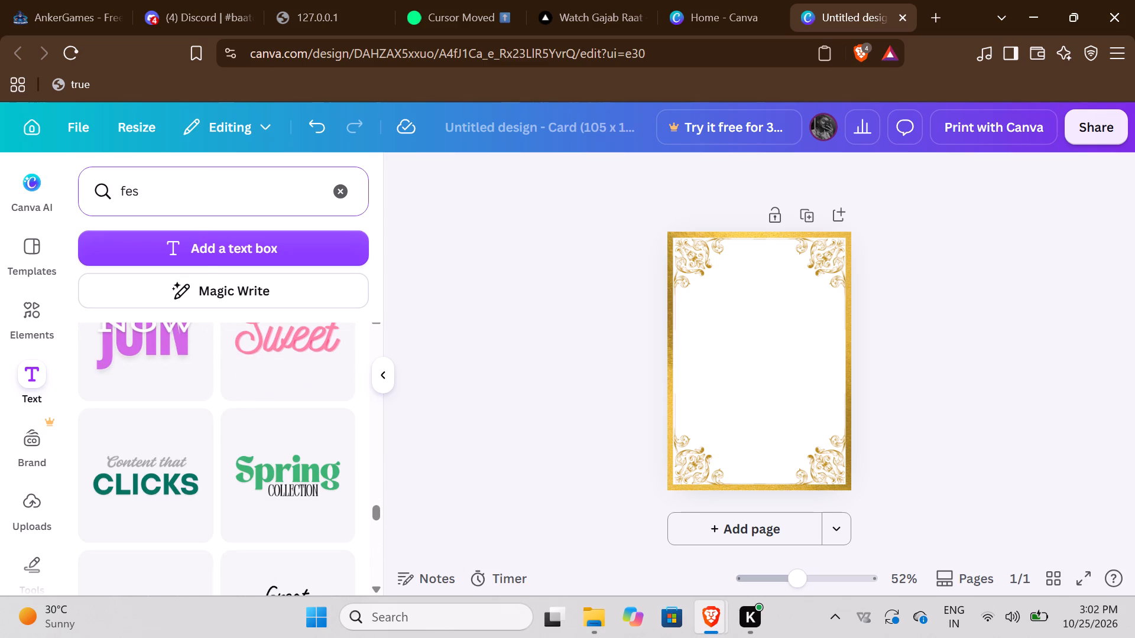
pyautogui.write('ti')
pyautogui.write('ve')
pyautogui.press('Return')
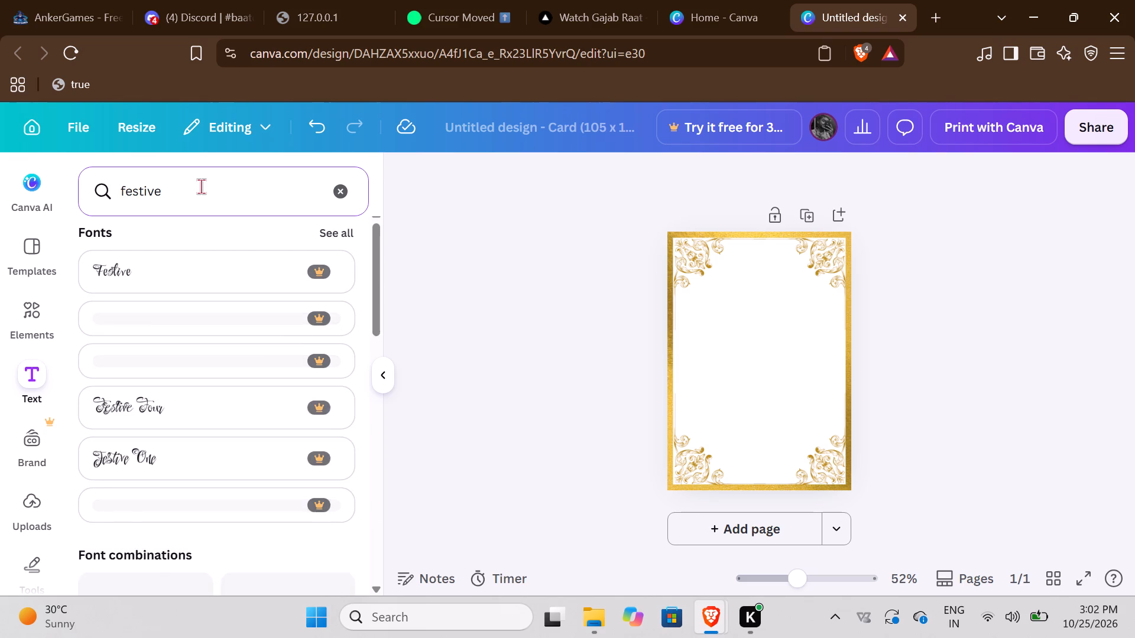
pyautogui.scroll(-4, 277, 493)
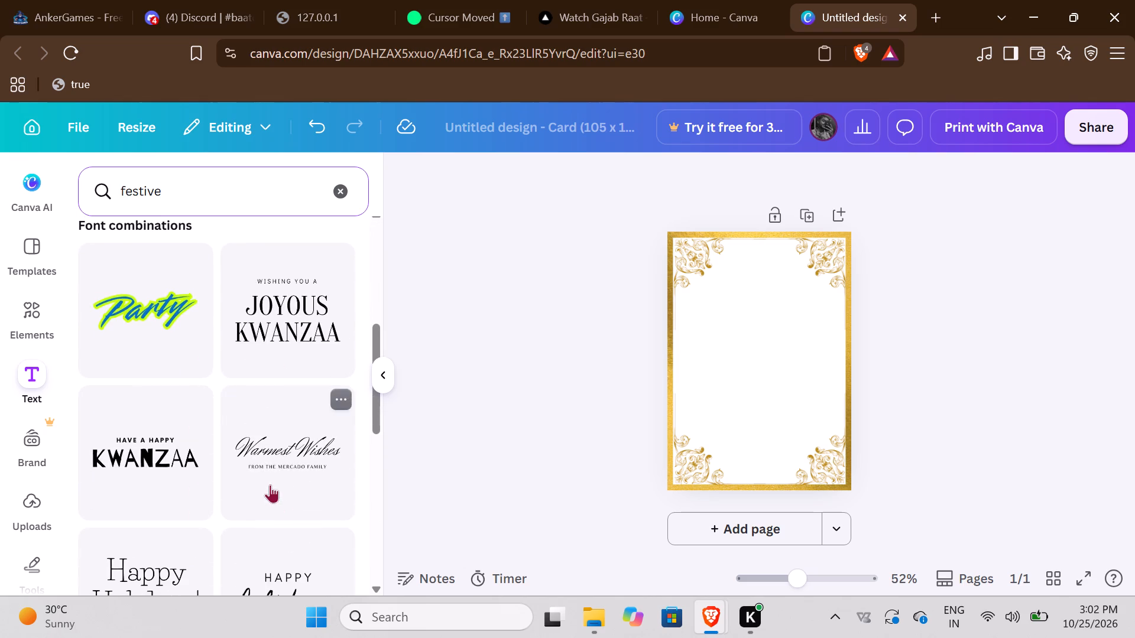
pyautogui.scroll(-6, 202, 386)
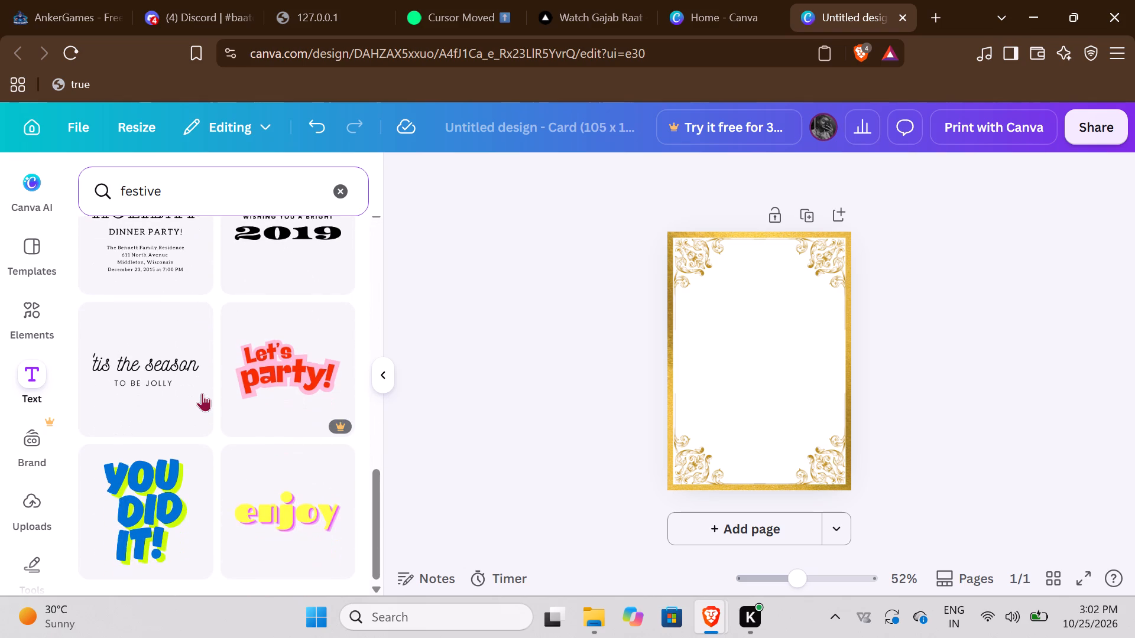
pyautogui.scroll(-3, 202, 393)
pyautogui.scroll(-4, 267, 518)
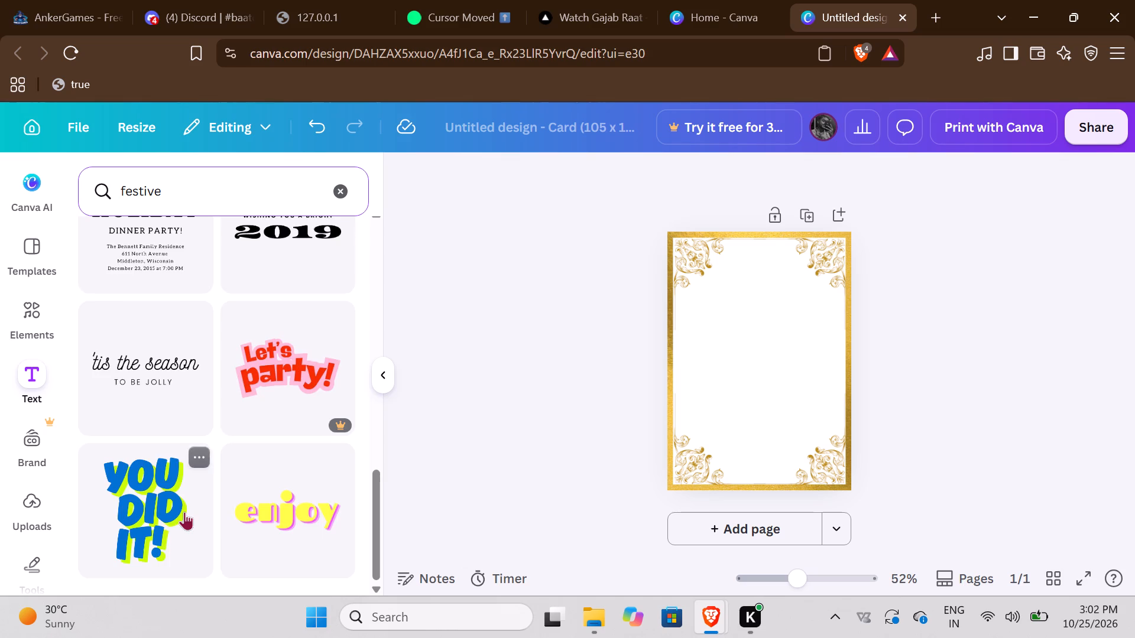
pyautogui.scroll(3, 184, 512)
pyautogui.scroll(-3, 184, 512)
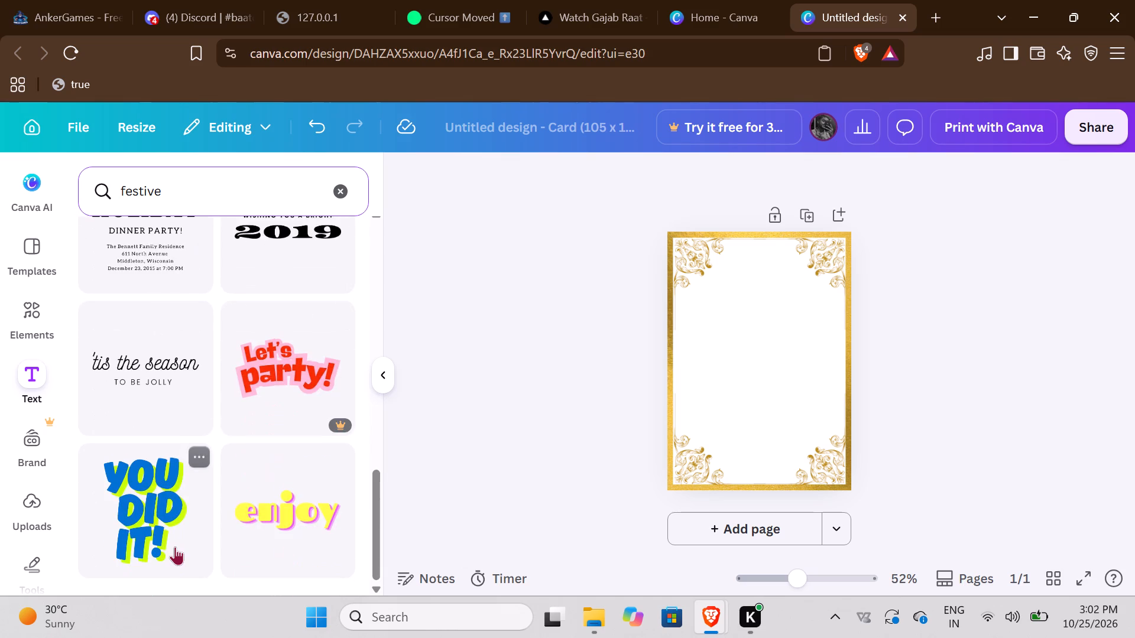
pyautogui.click(175, 546)
# Replace the "YOU DID IT!" wording on the card with "happy diwali".
pyautogui.click(744, 348)
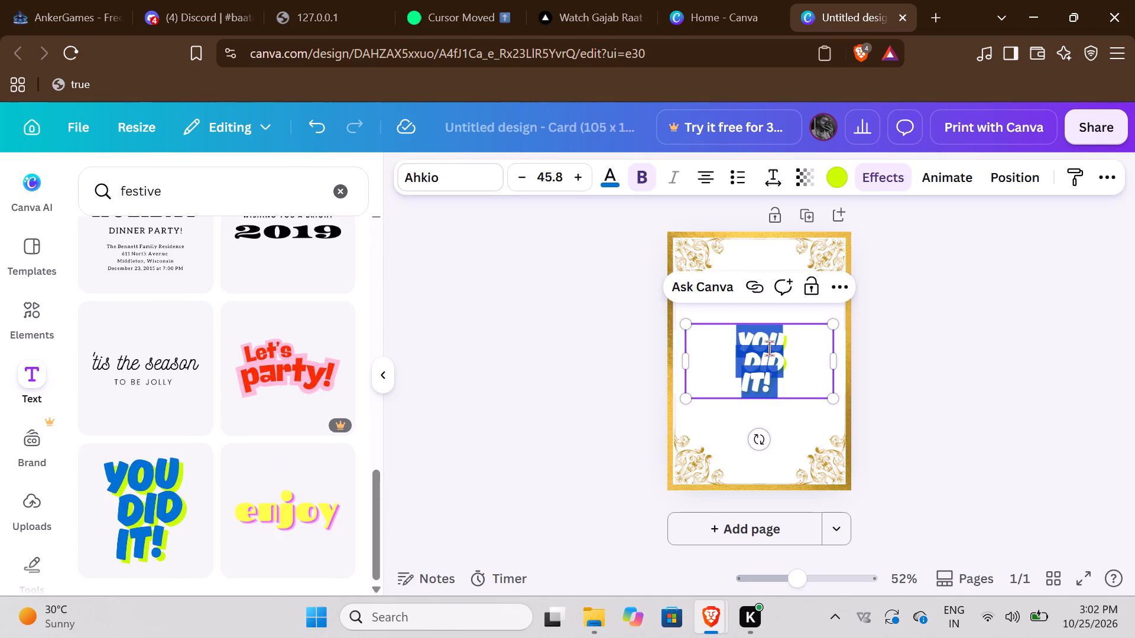
pyautogui.press('BackSpace')
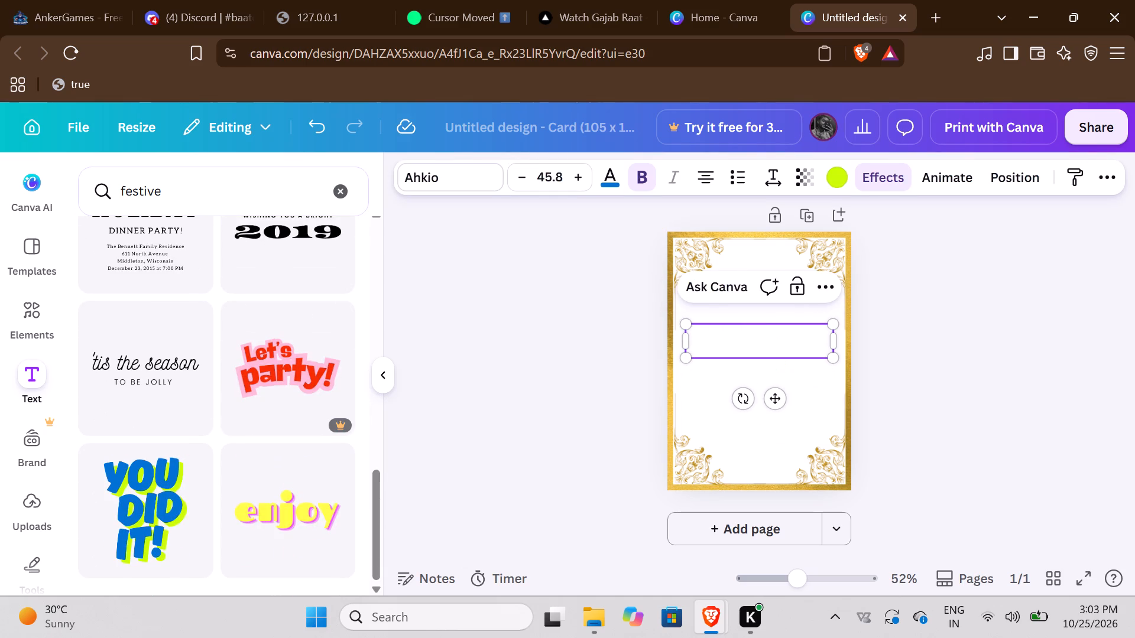
pyautogui.press('h')
pyautogui.press('a')
pyautogui.write('ppy')
pyautogui.press('space')
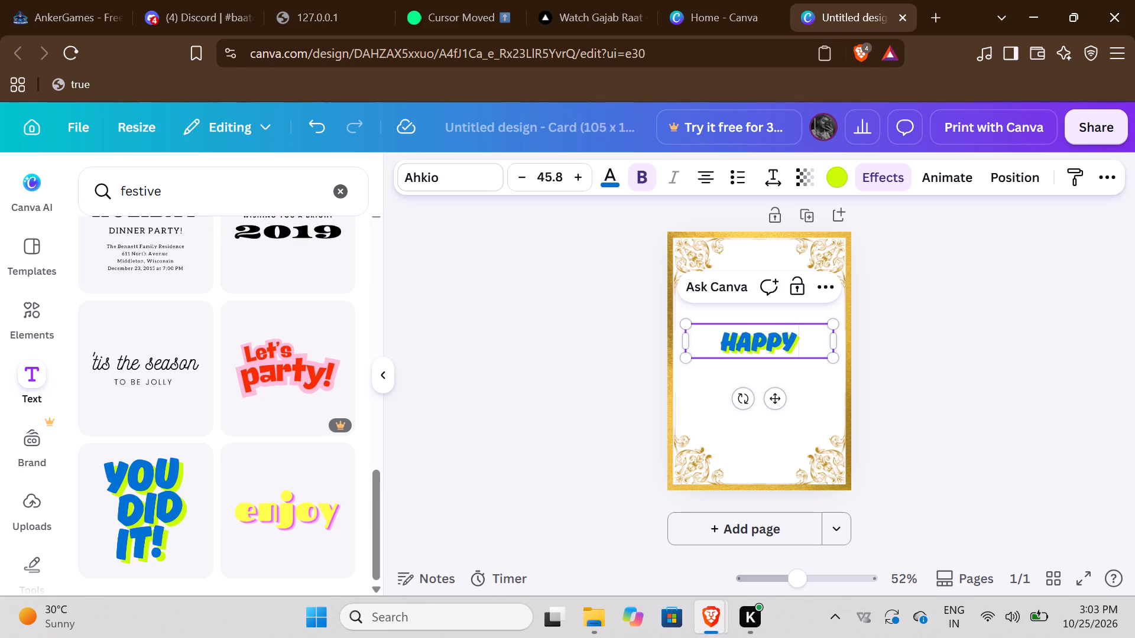
pyautogui.press('d')
pyautogui.write('iwa')
pyautogui.write('li')
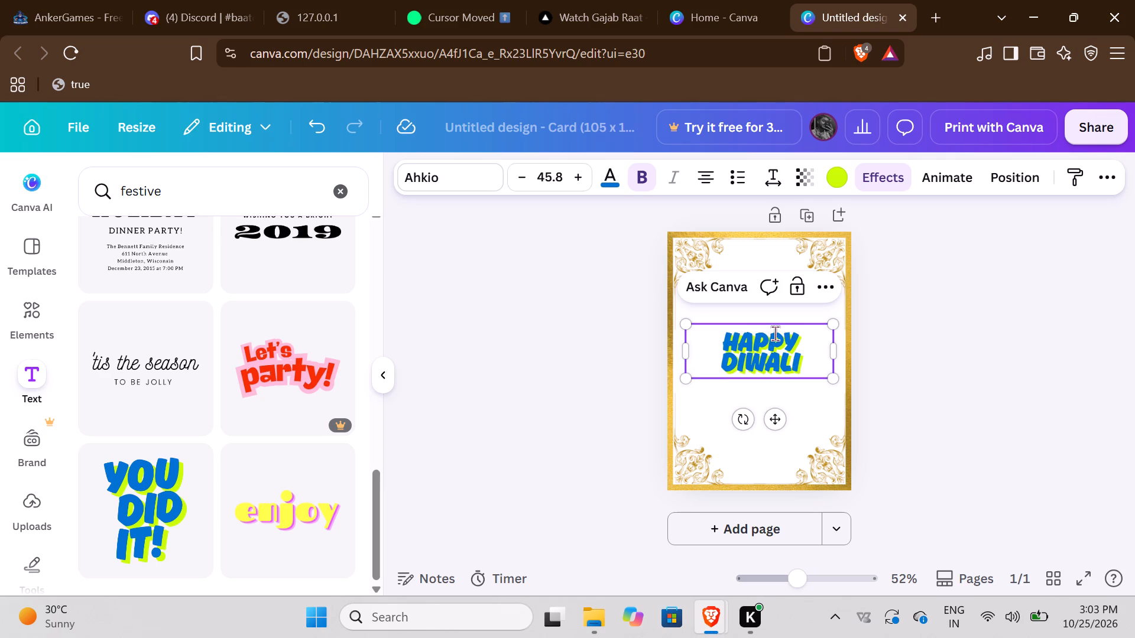
# Change the lime-green effect colour of the Happy Diwali text to the bright red default solid colour.
pyautogui.click(842, 174)
pyautogui.scroll(-4, 200, 420)
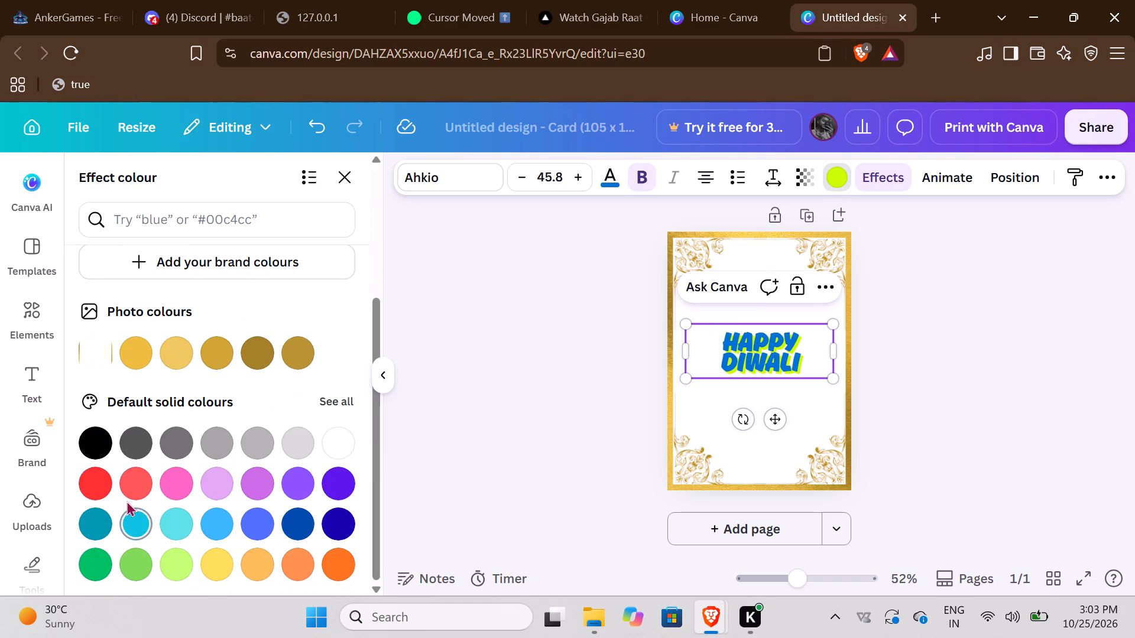
pyautogui.click(128, 479)
pyautogui.click(95, 487)
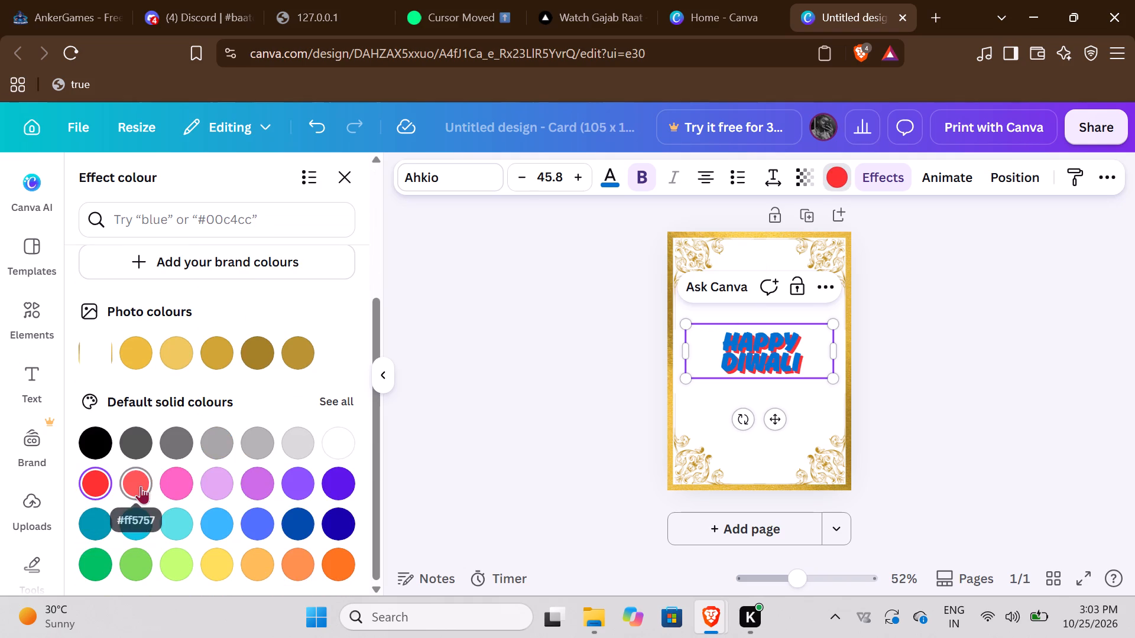
# Try orange and bright red as the Happy Diwali text's effect colour, settling on black.
pyautogui.click(349, 551)
pyautogui.scroll(-2, 320, 489)
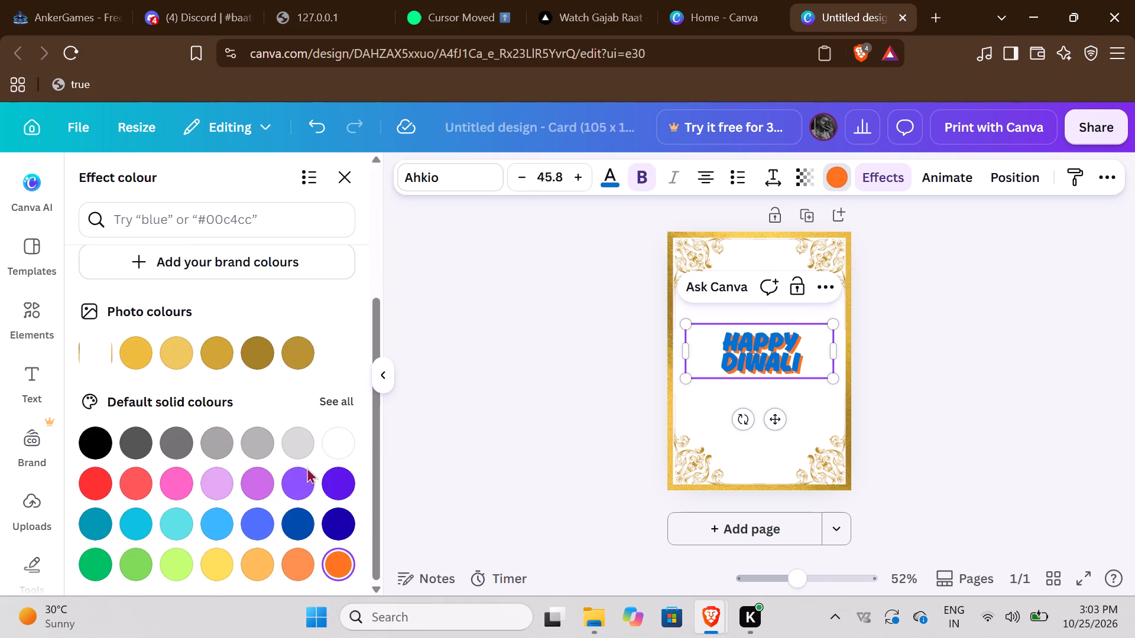
pyautogui.scroll(-3, 307, 467)
pyautogui.click(87, 481)
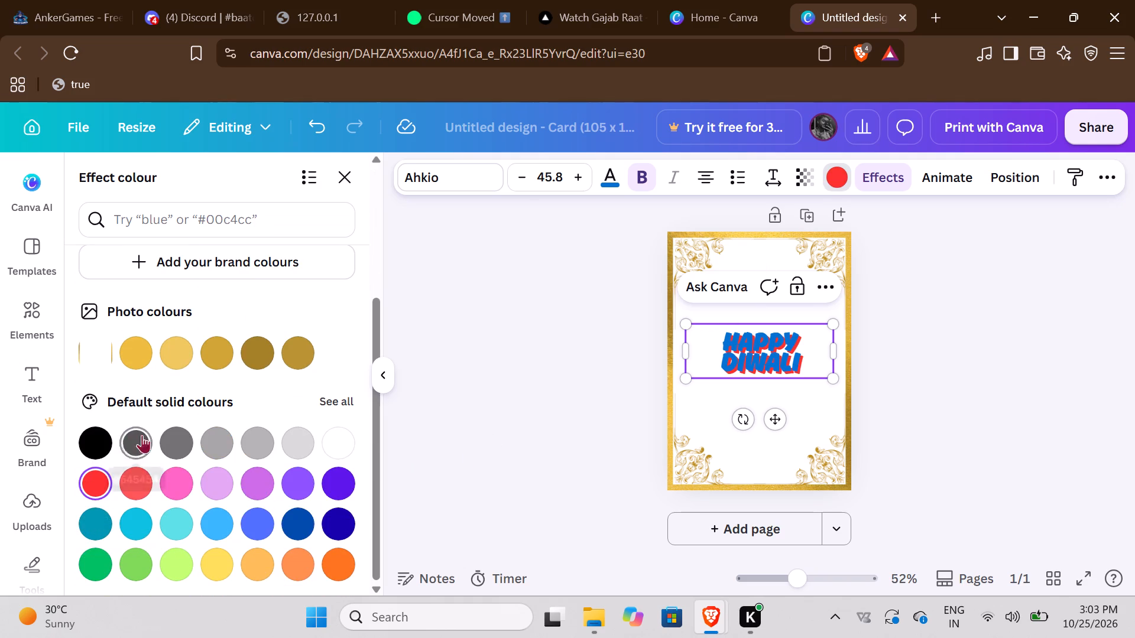
pyautogui.click(101, 441)
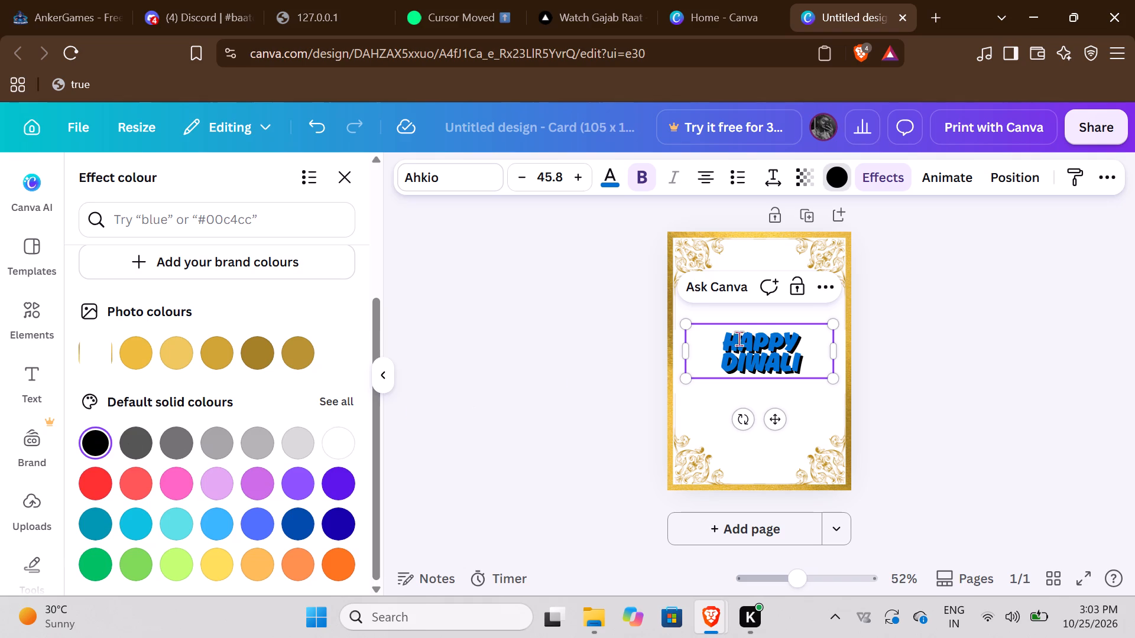
# Change the Happy Diwali text colour to the bright red default solid colour and apply it to all matching text on the page.
pyautogui.click(612, 175)
pyautogui.scroll(-5, 154, 431)
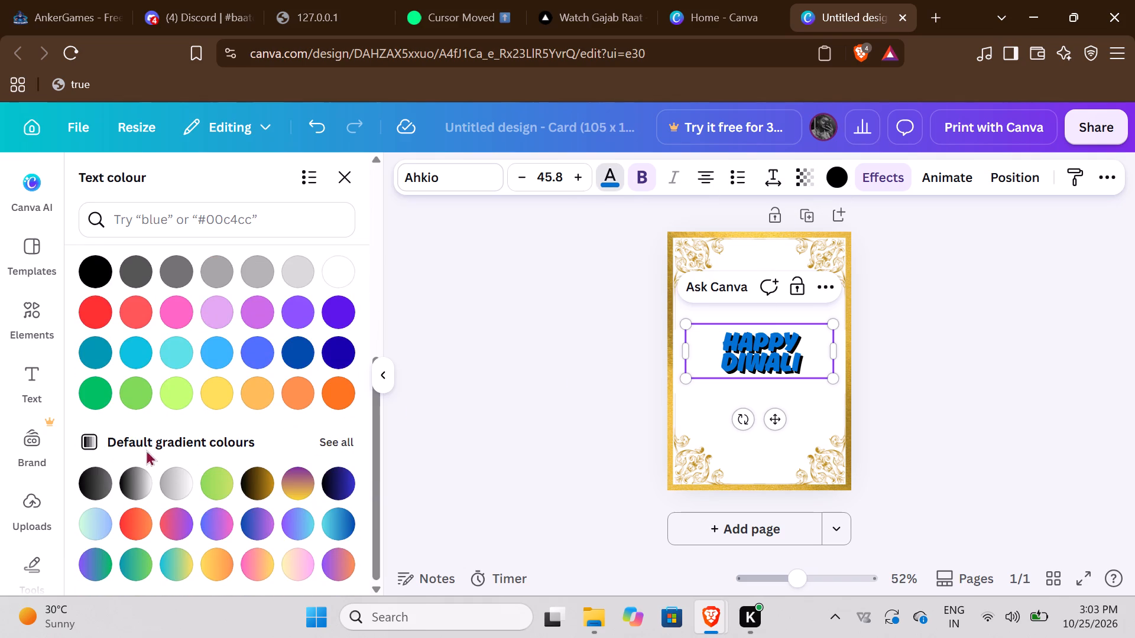
pyautogui.click(90, 308)
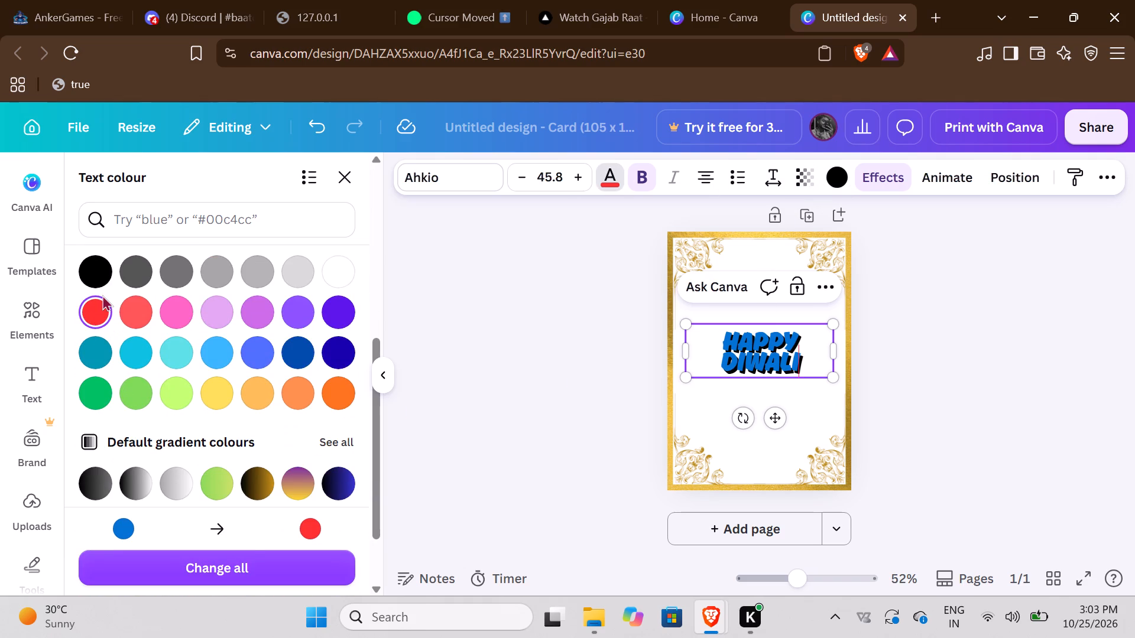
pyautogui.click(252, 557)
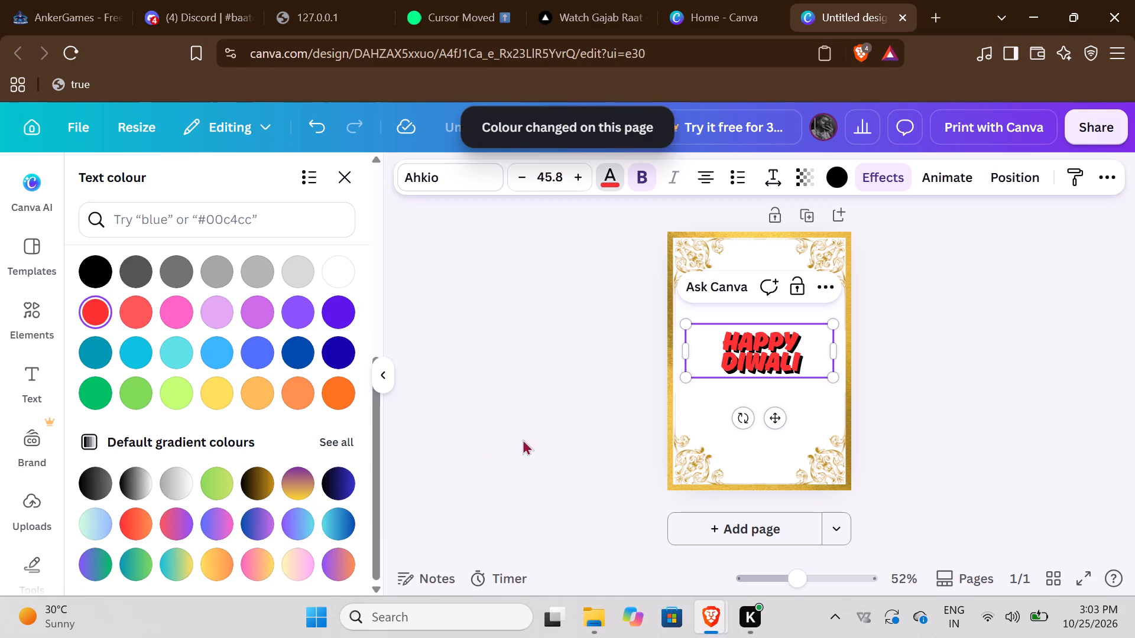
pyautogui.click(540, 401)
pyautogui.click(884, 354)
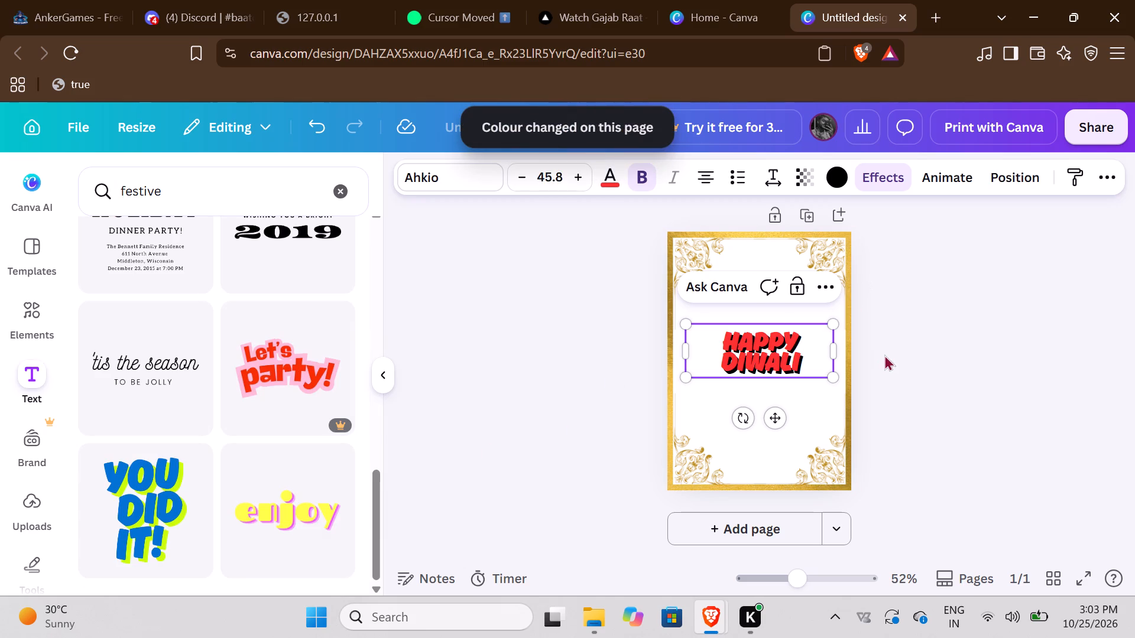
# Examine the editing options available for the gold border frame, including its tools, style matches, filters and shadows.
pyautogui.rightClick(750, 387)
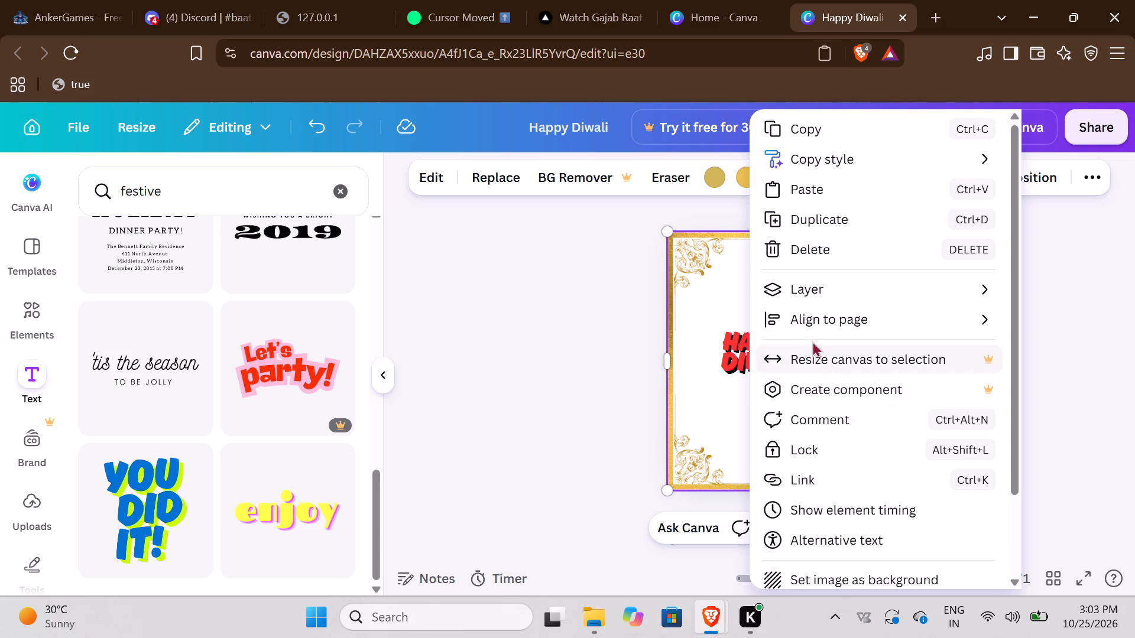
pyautogui.click(581, 241)
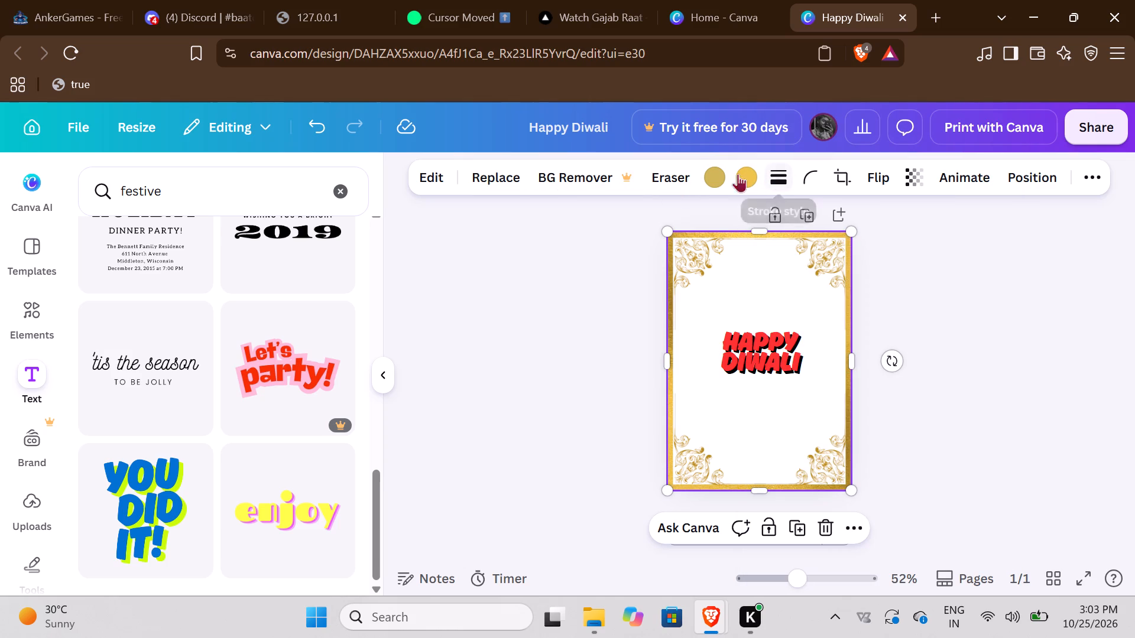
pyautogui.click(427, 178)
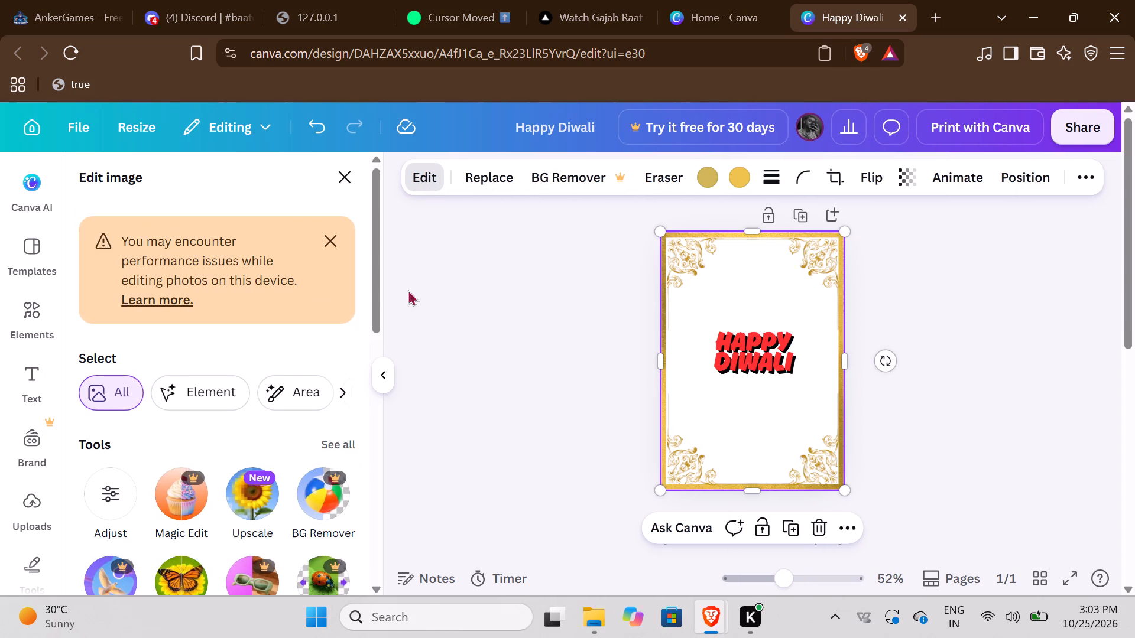
pyautogui.scroll(-4, 174, 503)
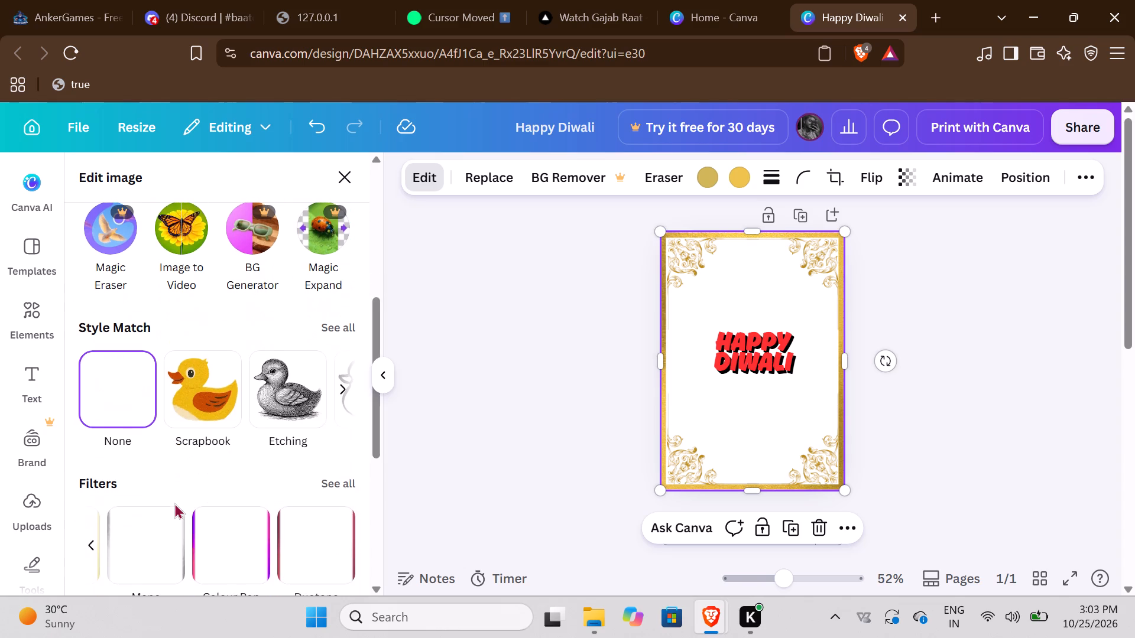
pyautogui.scroll(1, 174, 503)
pyautogui.scroll(-6, 174, 503)
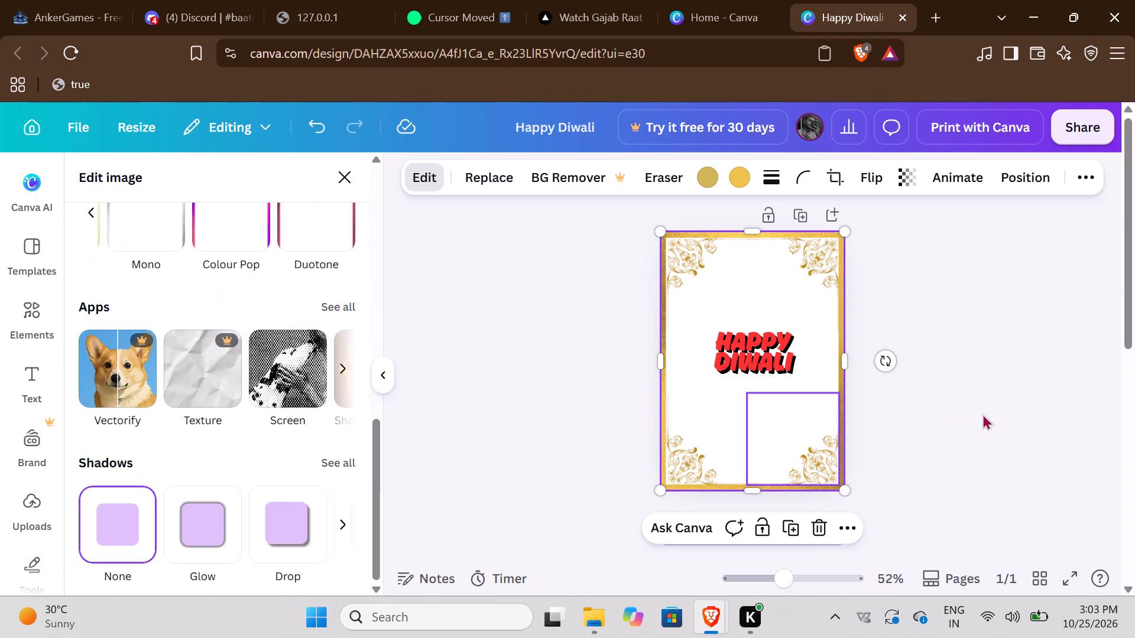
pyautogui.click(1073, 171)
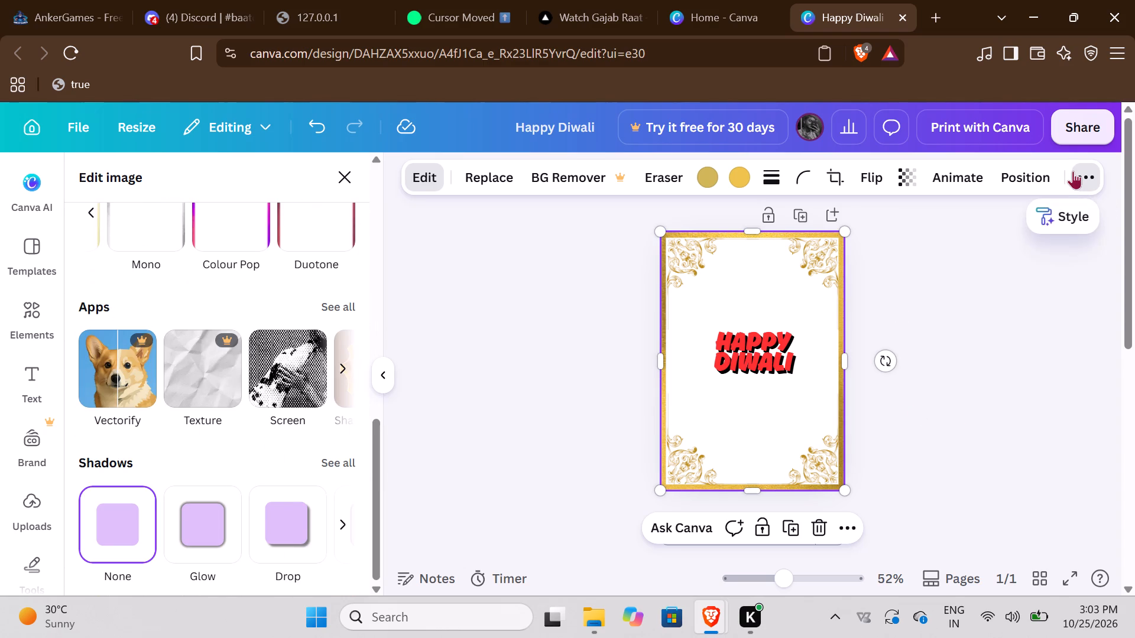
pyautogui.click(955, 285)
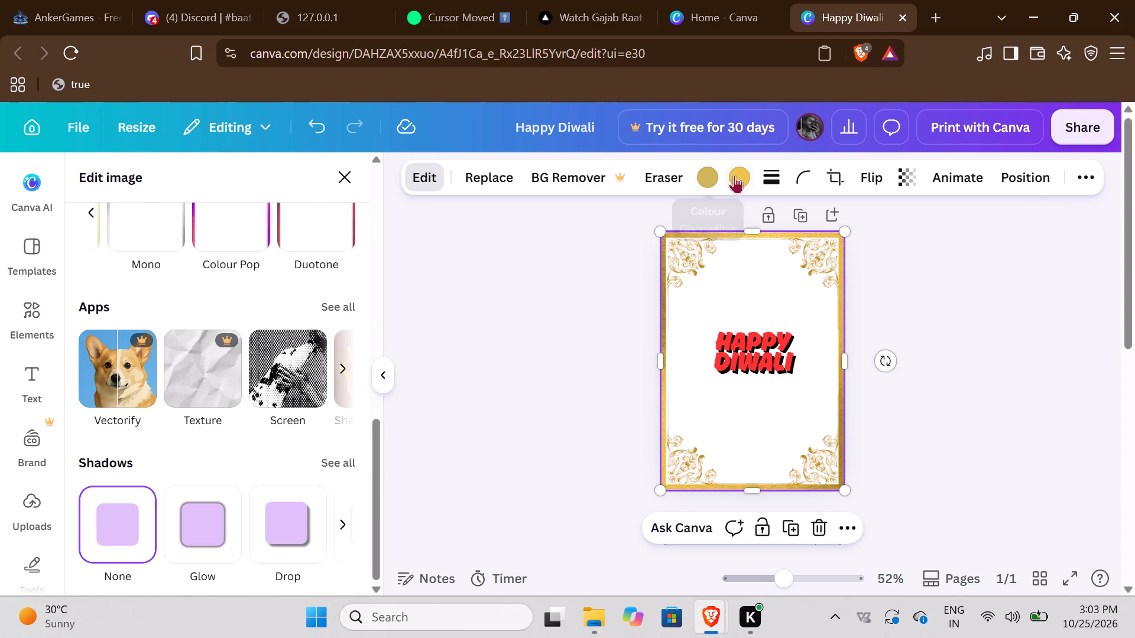
# Try light purple as the border frame's second colour, settling on the first golden-yellow photo colour.
pyautogui.click(734, 175)
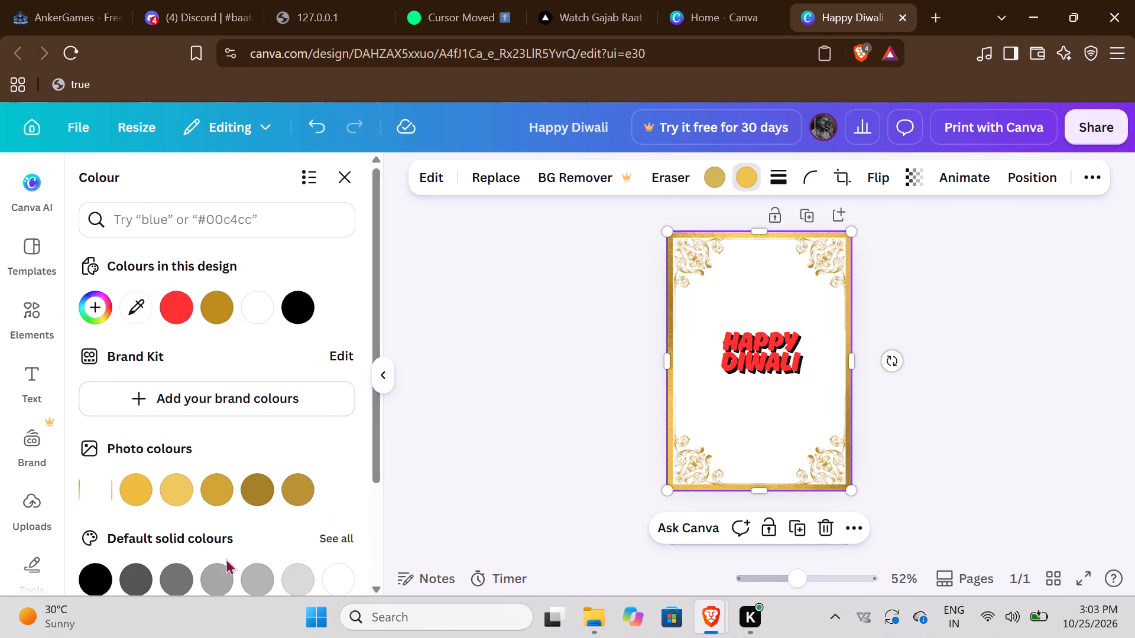
pyautogui.scroll(-3, 226, 558)
pyautogui.click(218, 477)
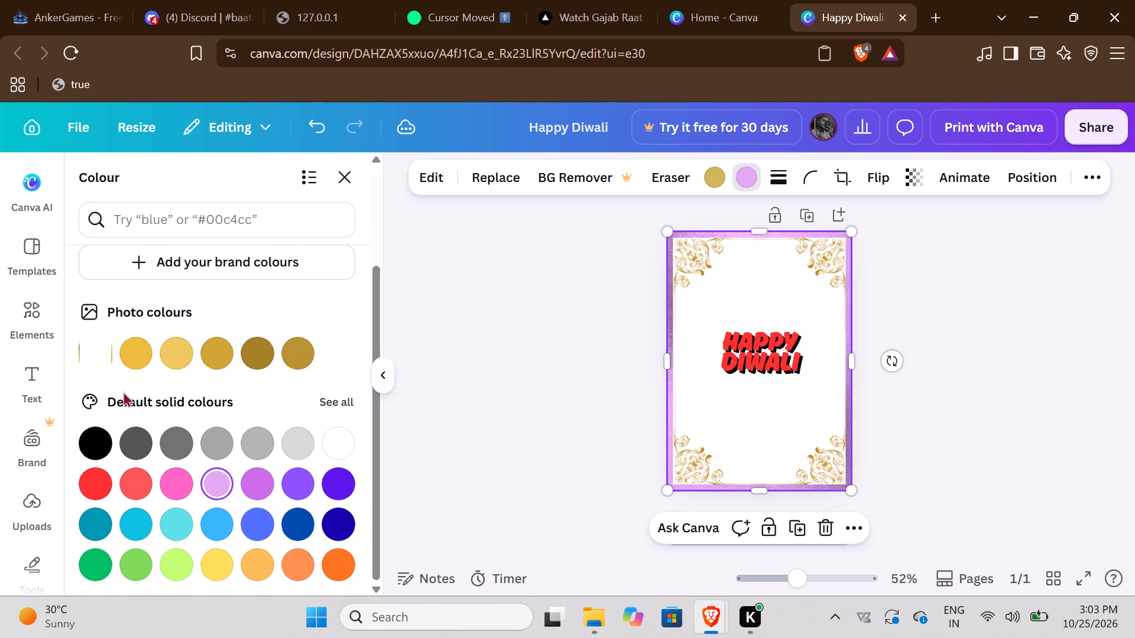
pyautogui.click(125, 349)
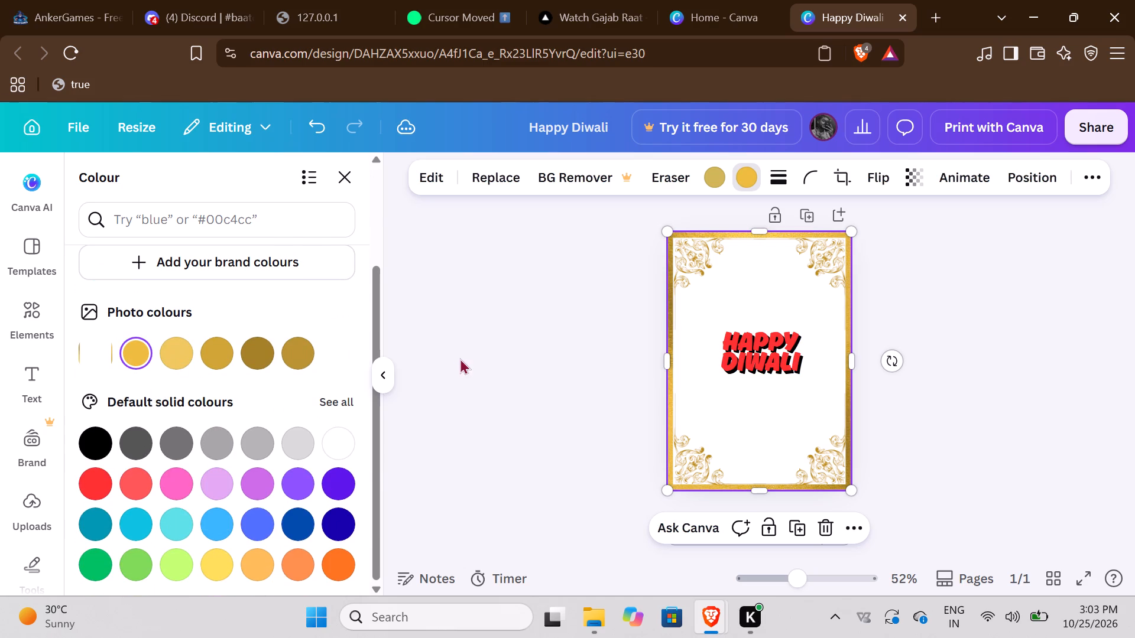
pyautogui.click(460, 358)
pyautogui.click(634, 380)
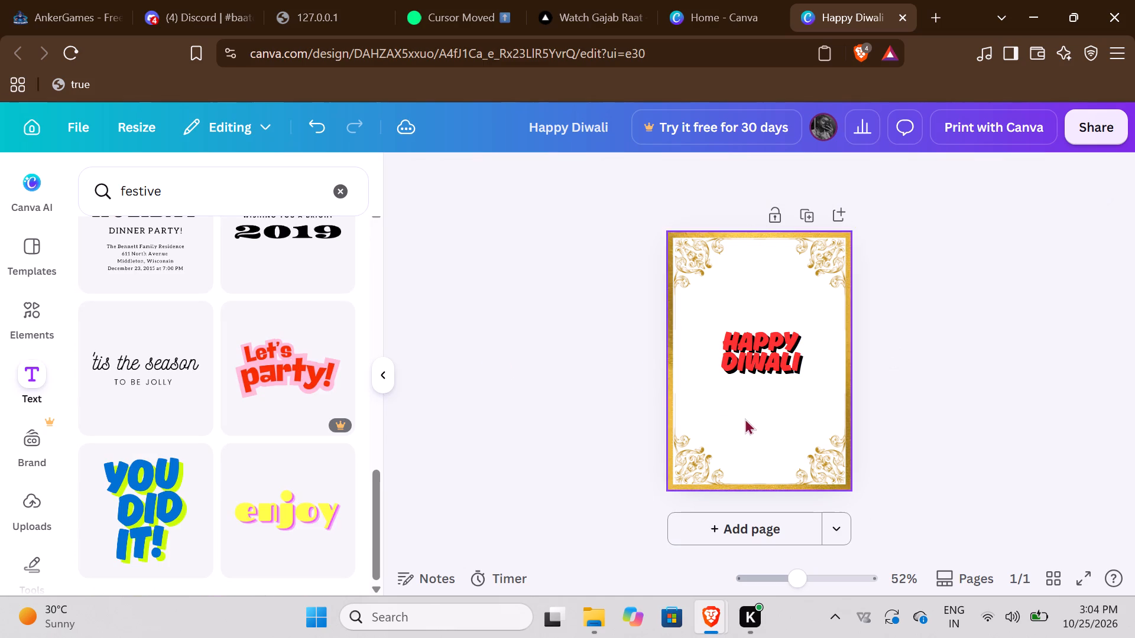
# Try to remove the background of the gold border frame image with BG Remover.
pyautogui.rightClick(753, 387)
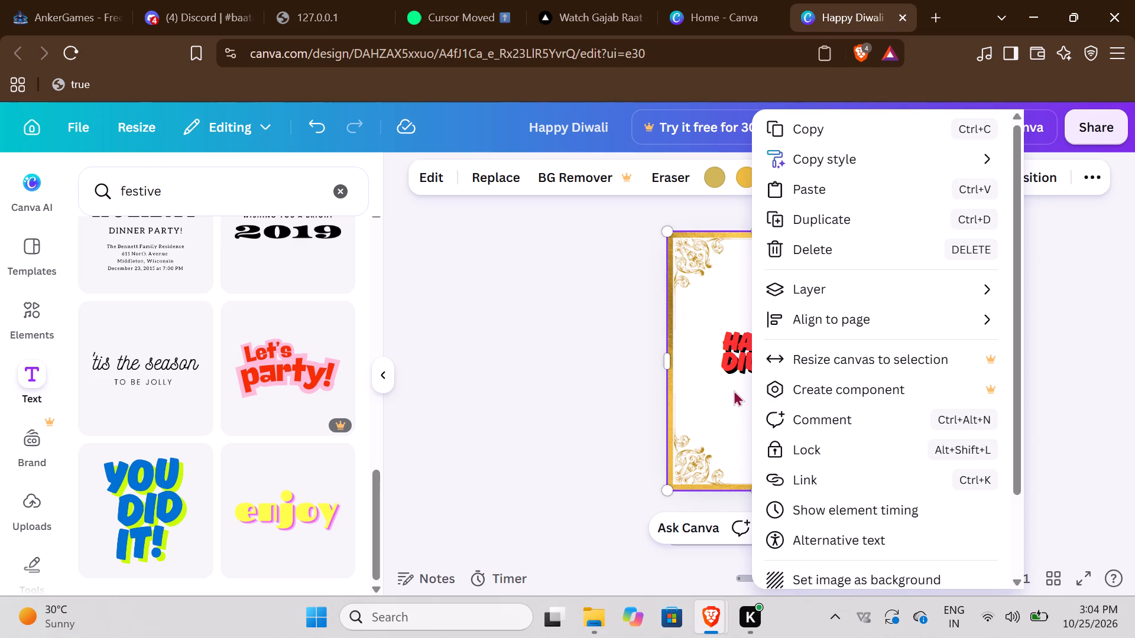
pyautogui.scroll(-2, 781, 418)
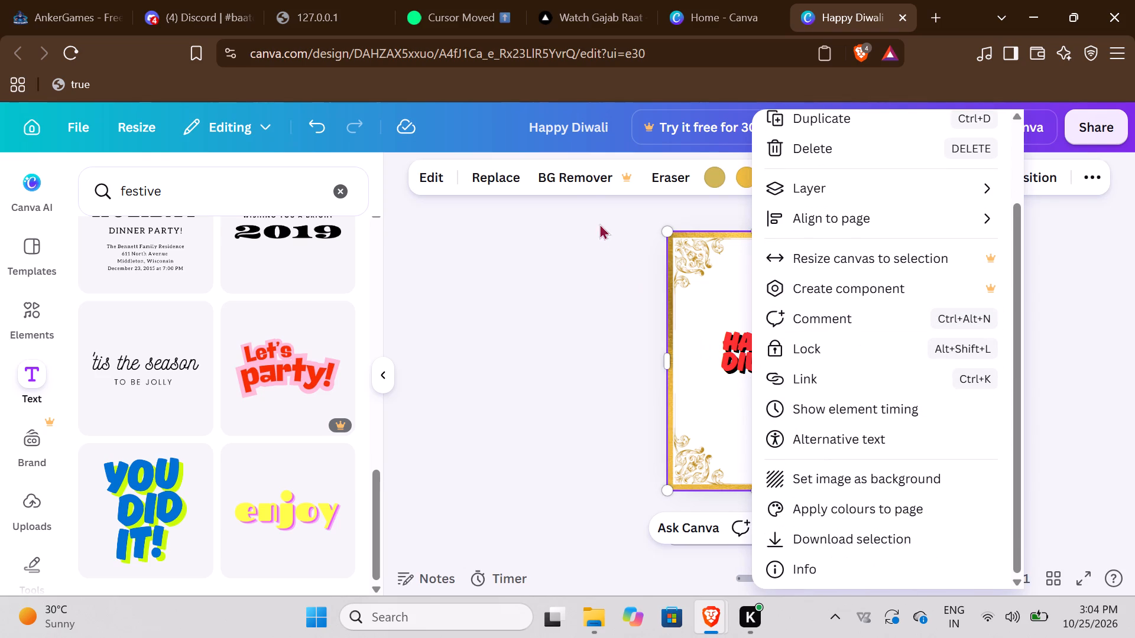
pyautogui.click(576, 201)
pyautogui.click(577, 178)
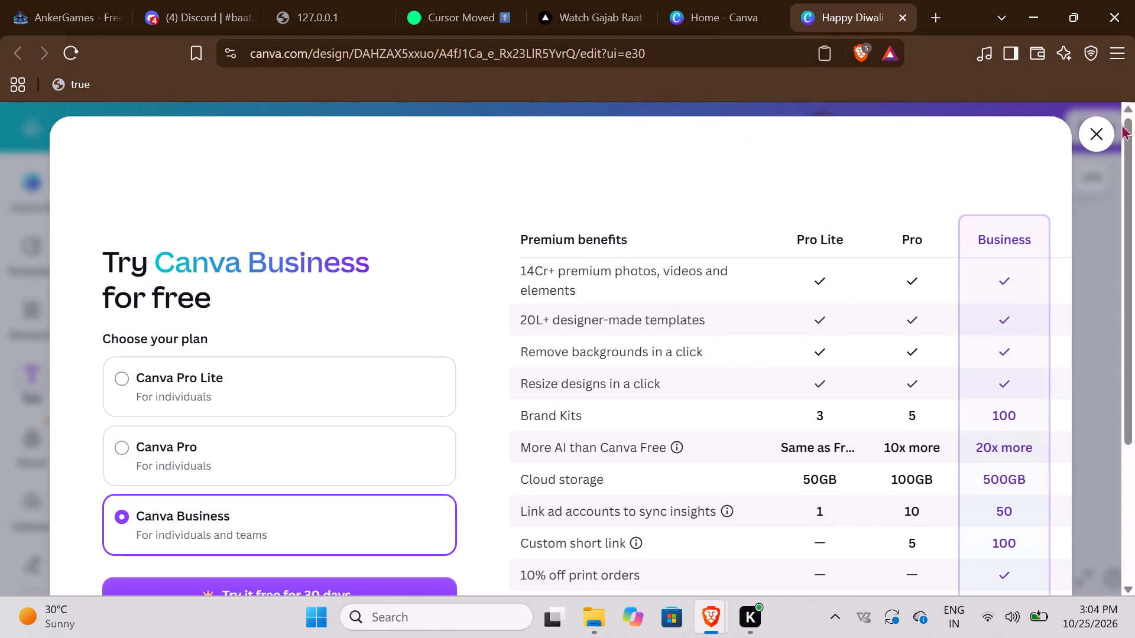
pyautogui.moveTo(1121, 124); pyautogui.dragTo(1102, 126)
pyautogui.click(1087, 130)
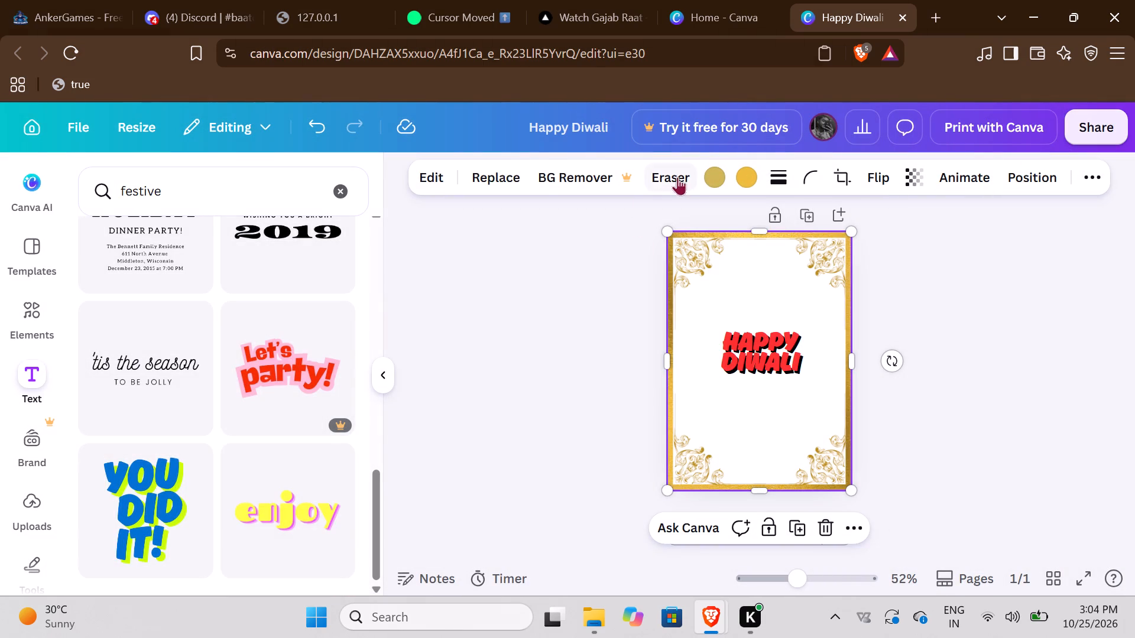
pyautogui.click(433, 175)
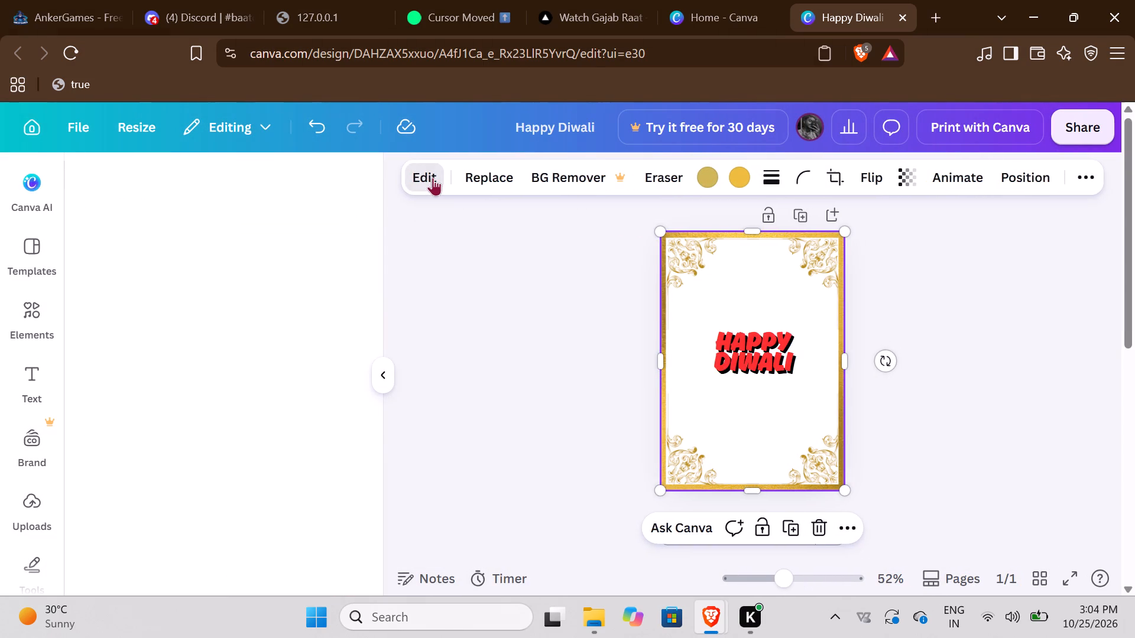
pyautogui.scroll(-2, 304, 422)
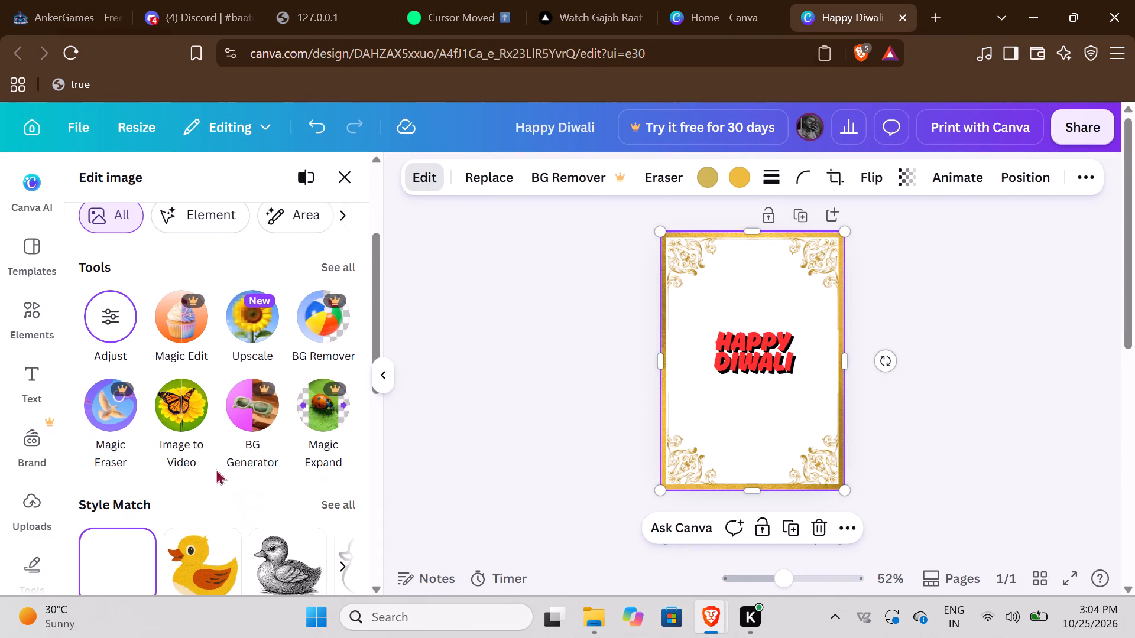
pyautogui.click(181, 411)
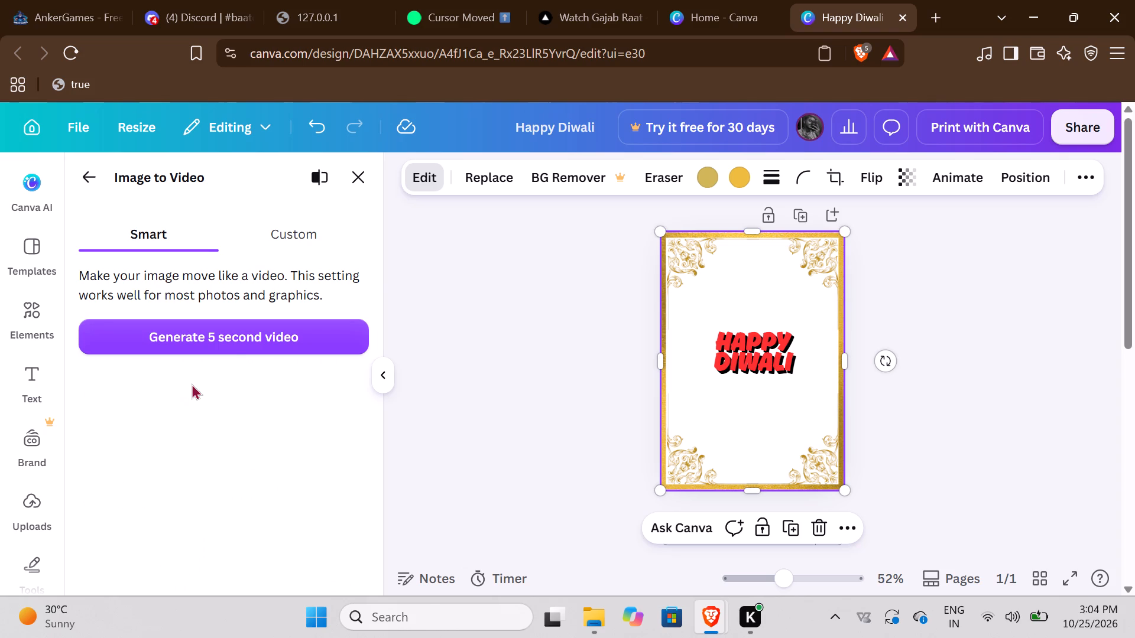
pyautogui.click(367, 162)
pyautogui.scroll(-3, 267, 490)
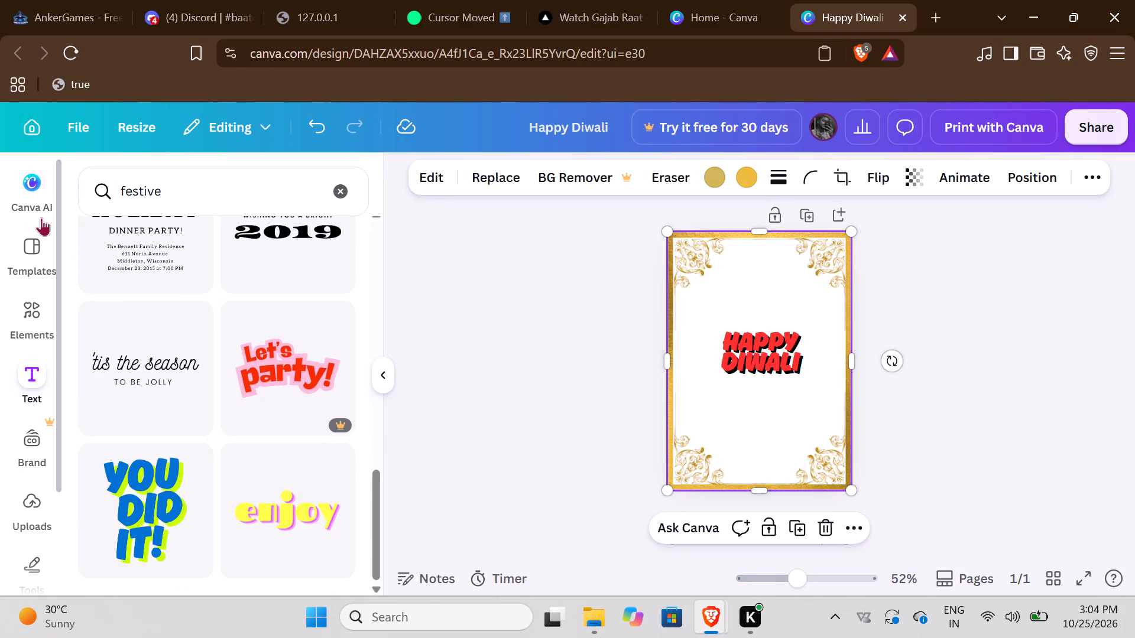
# Browse more of the "border design" graphics in the elements library for further card decoration.
pyautogui.click(202, 188)
pyautogui.moveTo(186, 190); pyautogui.dragTo(112, 194)
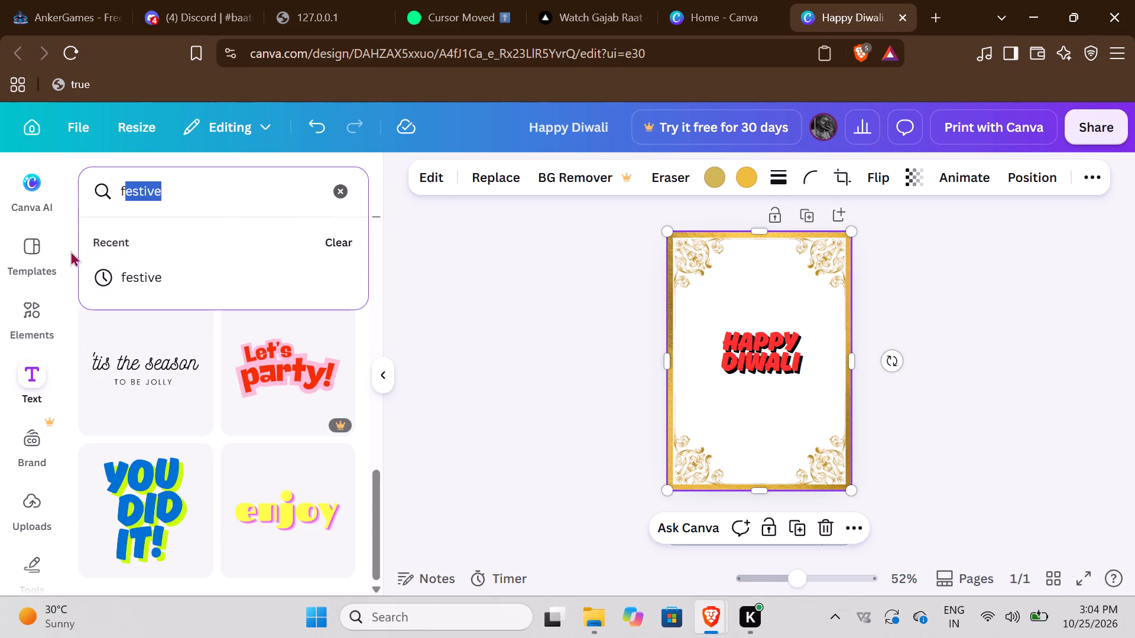
pyautogui.click(31, 323)
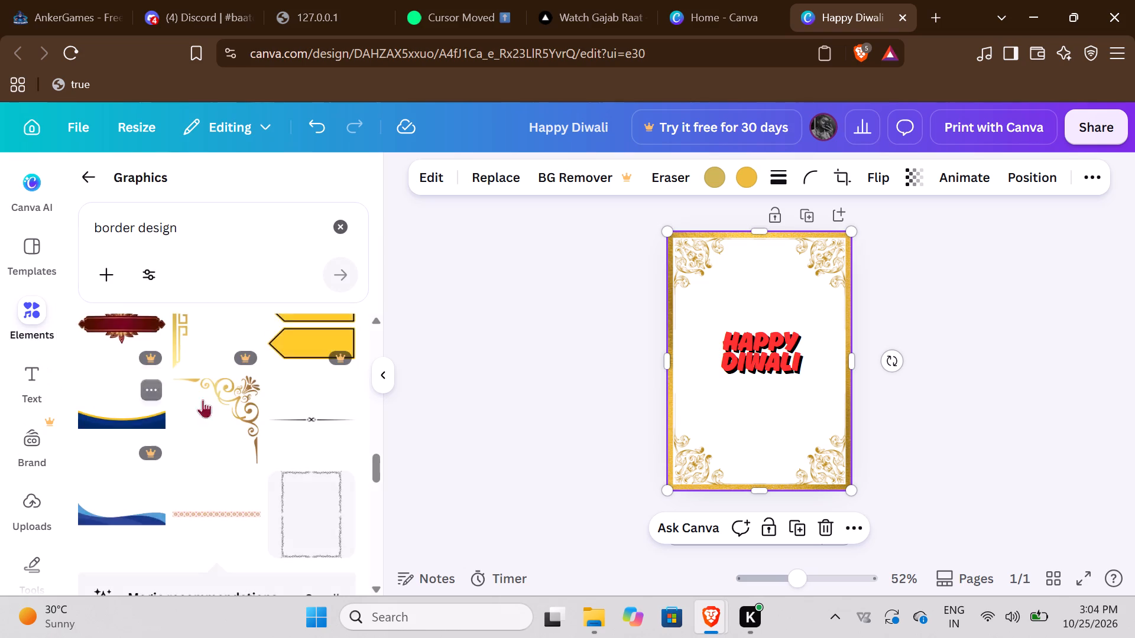
pyautogui.scroll(-13, 221, 394)
pyautogui.scroll(3, 221, 394)
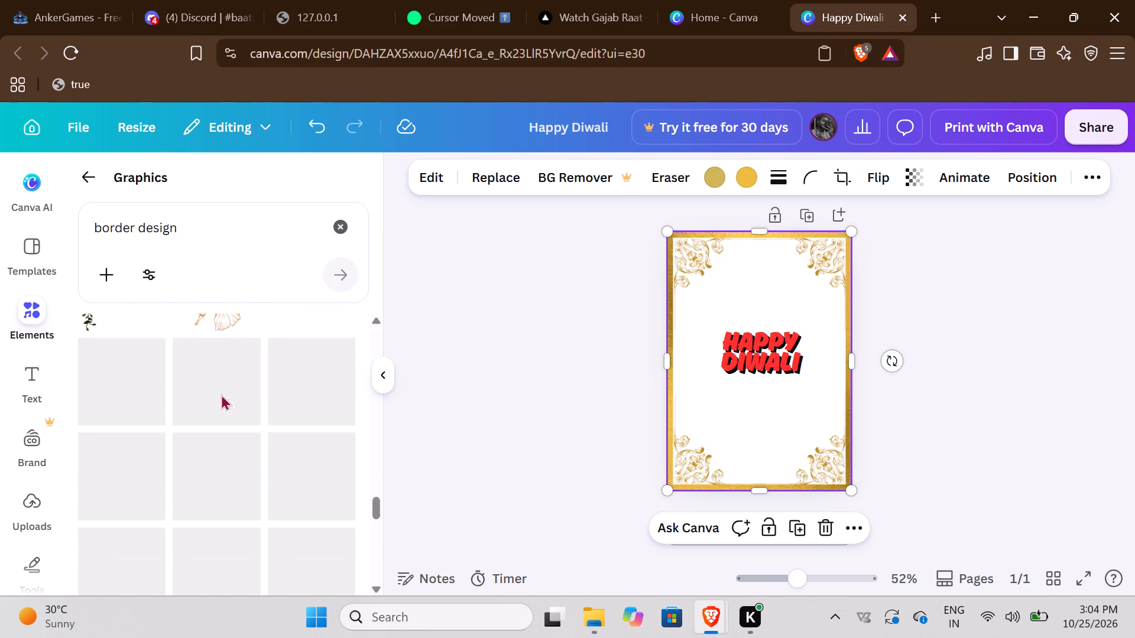
pyautogui.scroll(2, 221, 394)
# Search the graphics for "diya" and add the lit golden diya on a lace-patterned rangoli to the card.
pyautogui.click(236, 222)
pyautogui.click(342, 225)
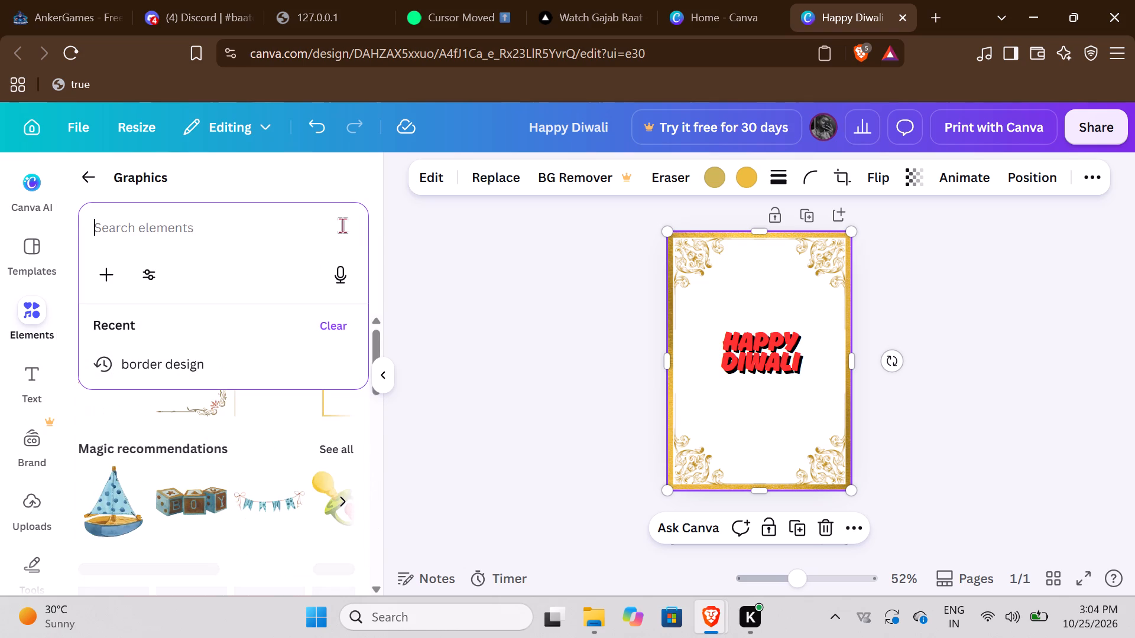
pyautogui.write('diya')
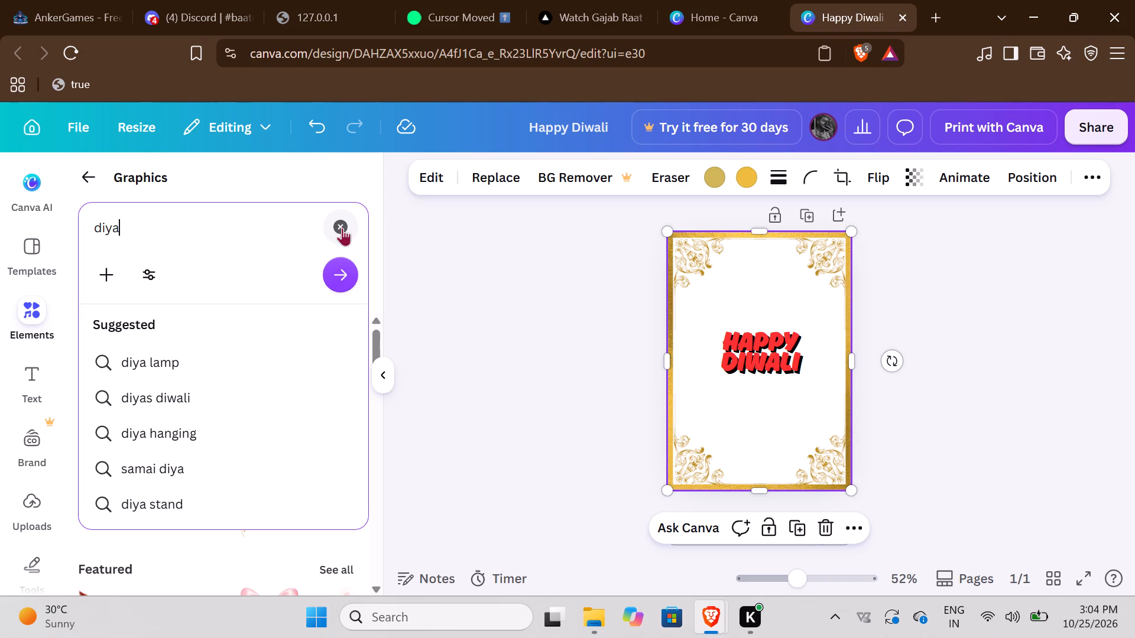
pyautogui.click(327, 272)
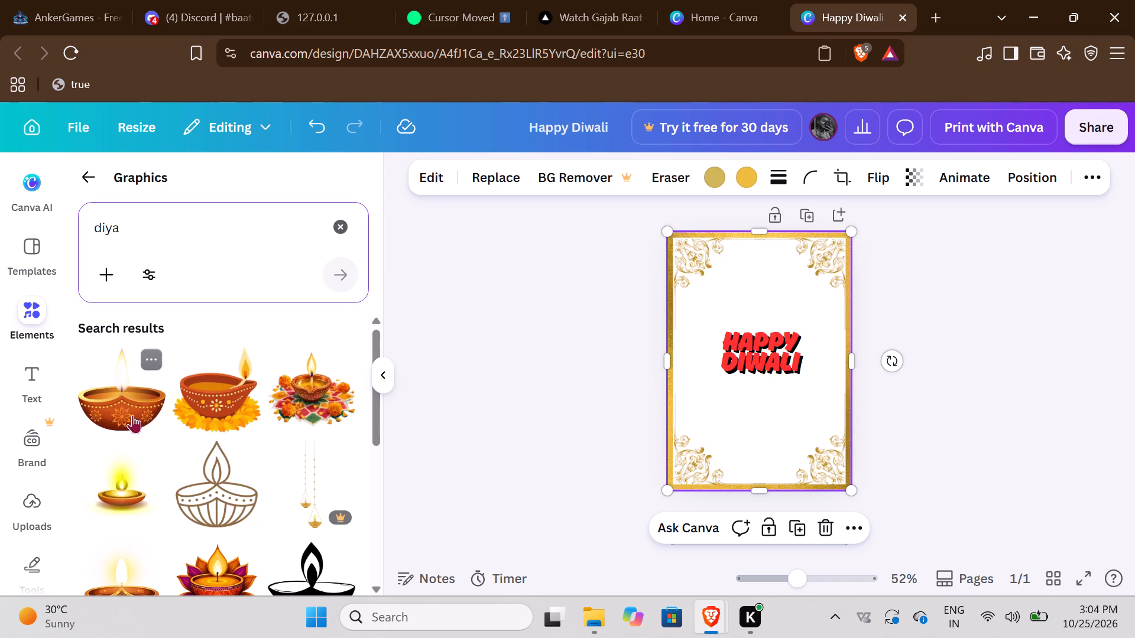
pyautogui.scroll(-4, 132, 415)
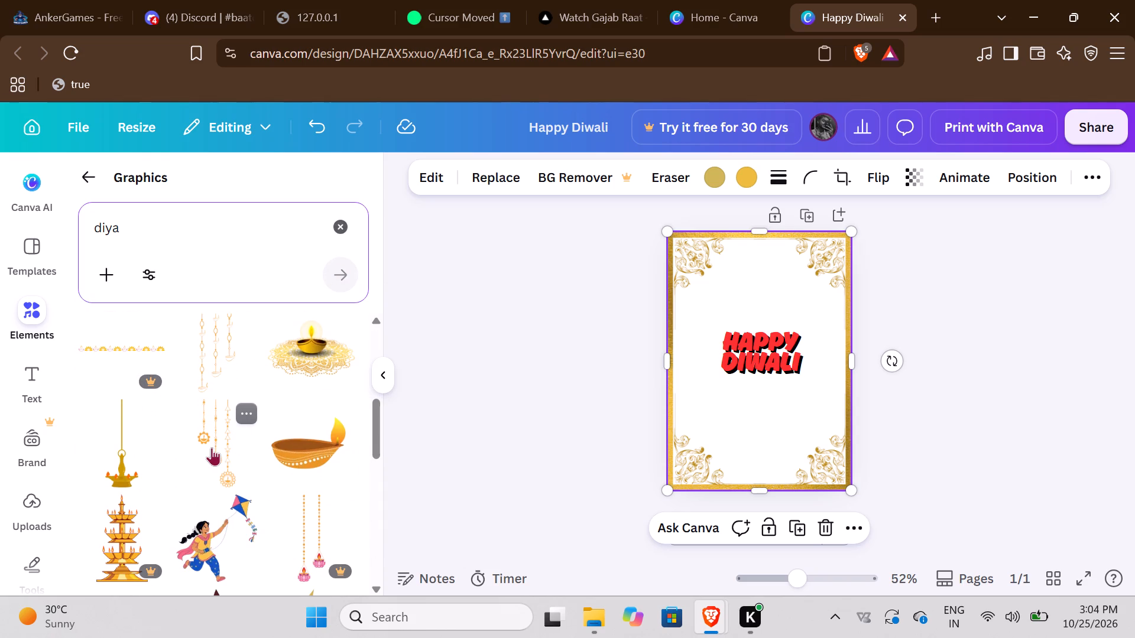
pyautogui.scroll(-2, 212, 447)
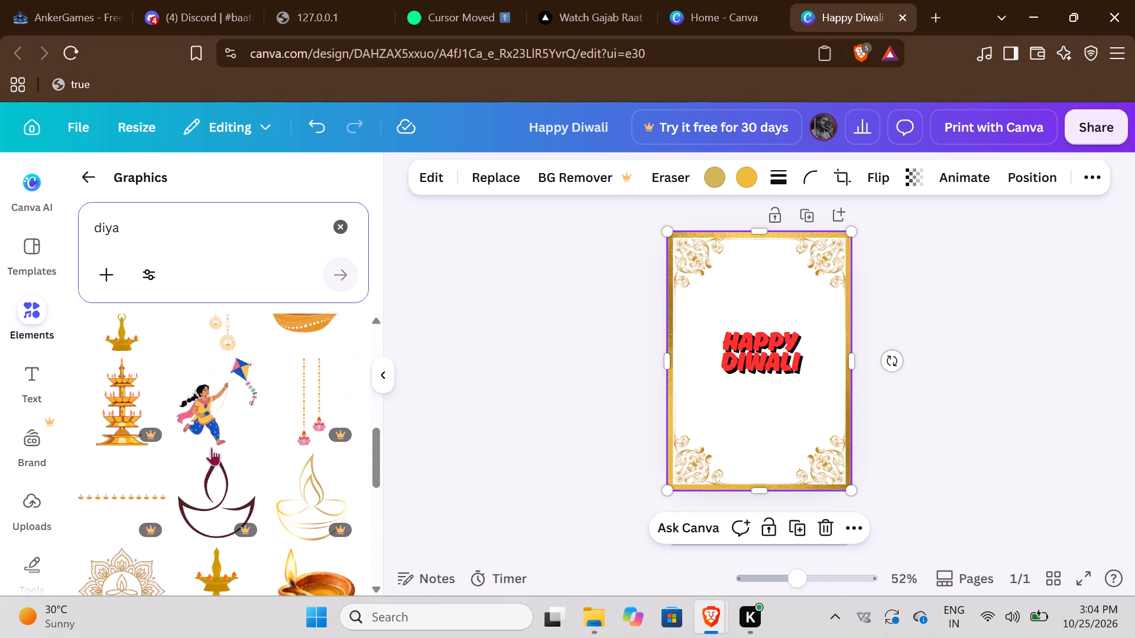
pyautogui.scroll(-1, 130, 393)
pyautogui.scroll(3, 130, 393)
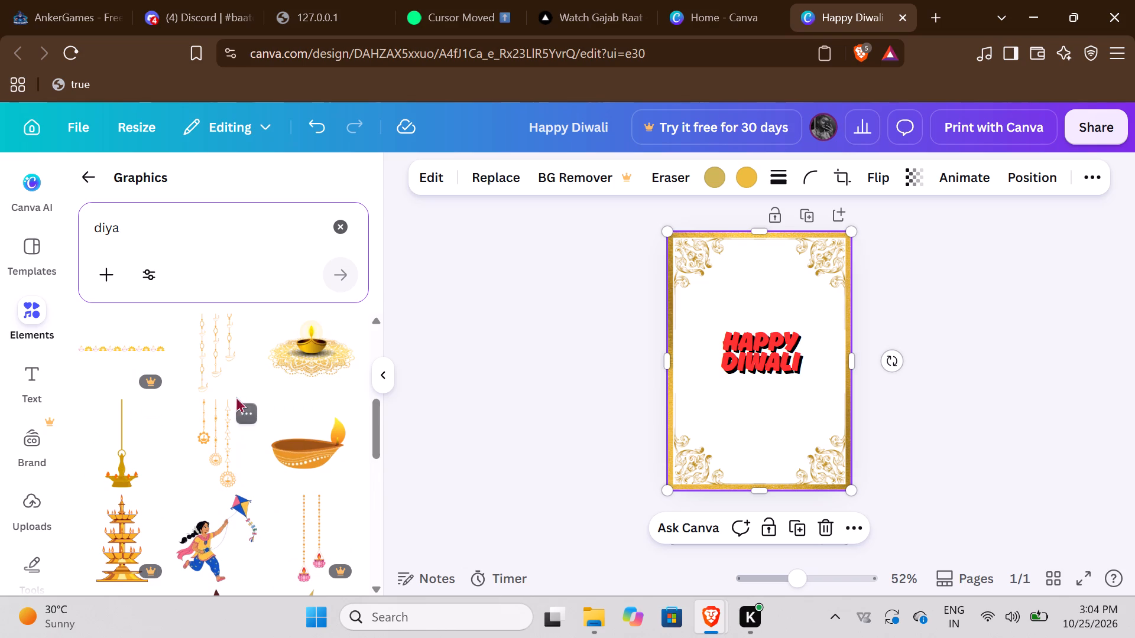
pyautogui.click(309, 342)
# Shrink the diya graphic and centre it below the HAPPY DIWALI greeting, between the bottom floral corners.
pyautogui.moveTo(760, 380); pyautogui.dragTo(758, 396)
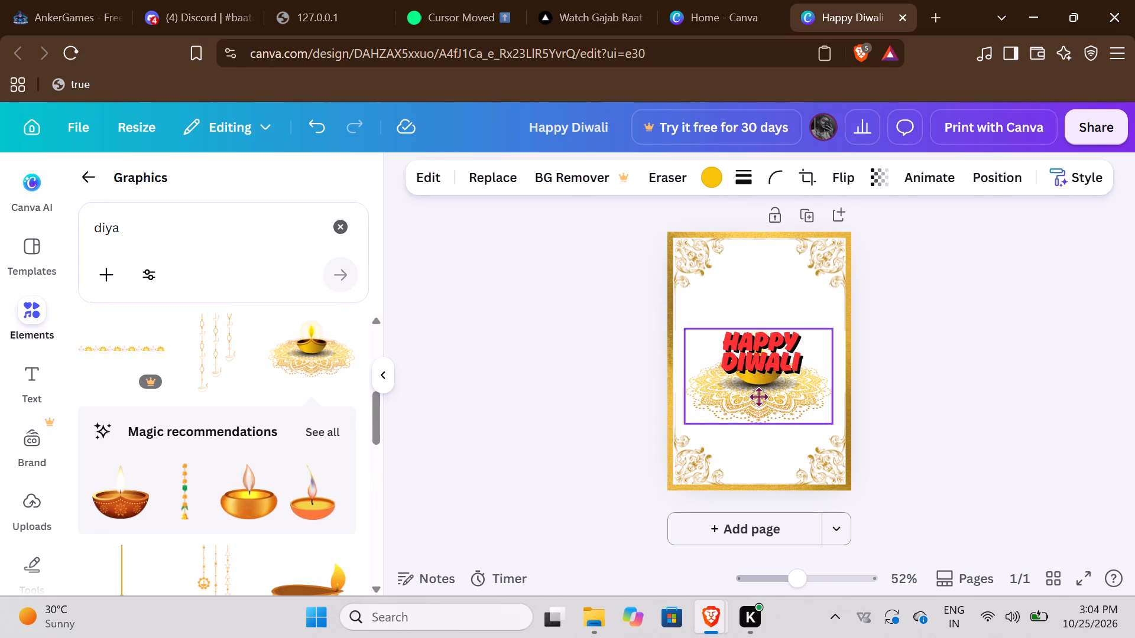
pyautogui.moveTo(758, 396); pyautogui.dragTo(756, 421)
pyautogui.moveTo(834, 450); pyautogui.dragTo(784, 416)
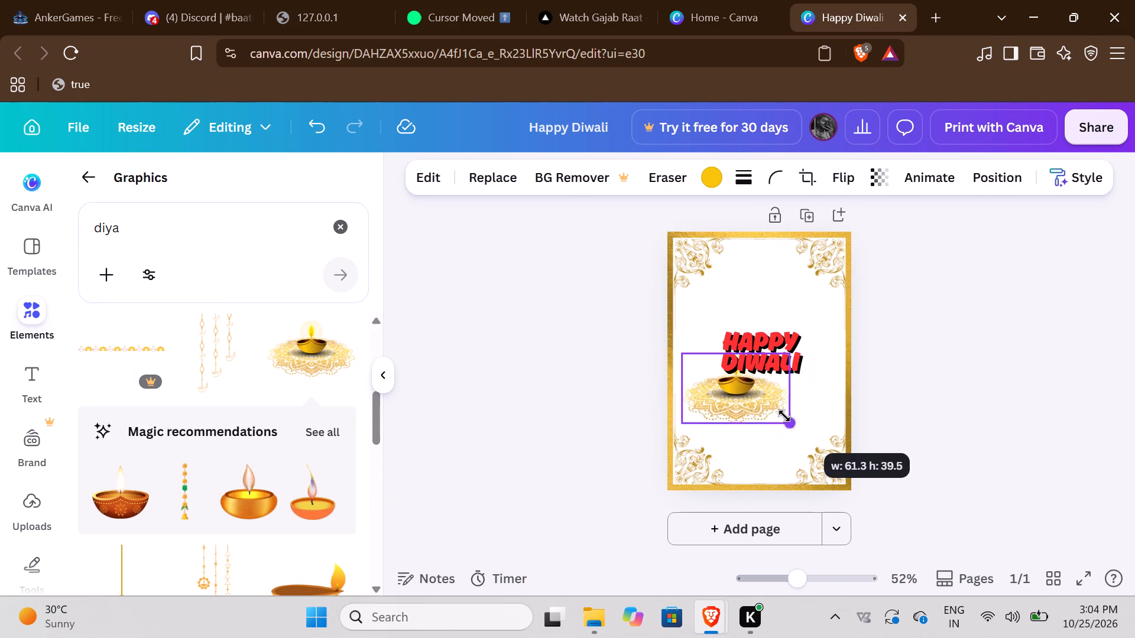
pyautogui.moveTo(784, 416); pyautogui.dragTo(771, 411)
pyautogui.moveTo(702, 379); pyautogui.dragTo(722, 411)
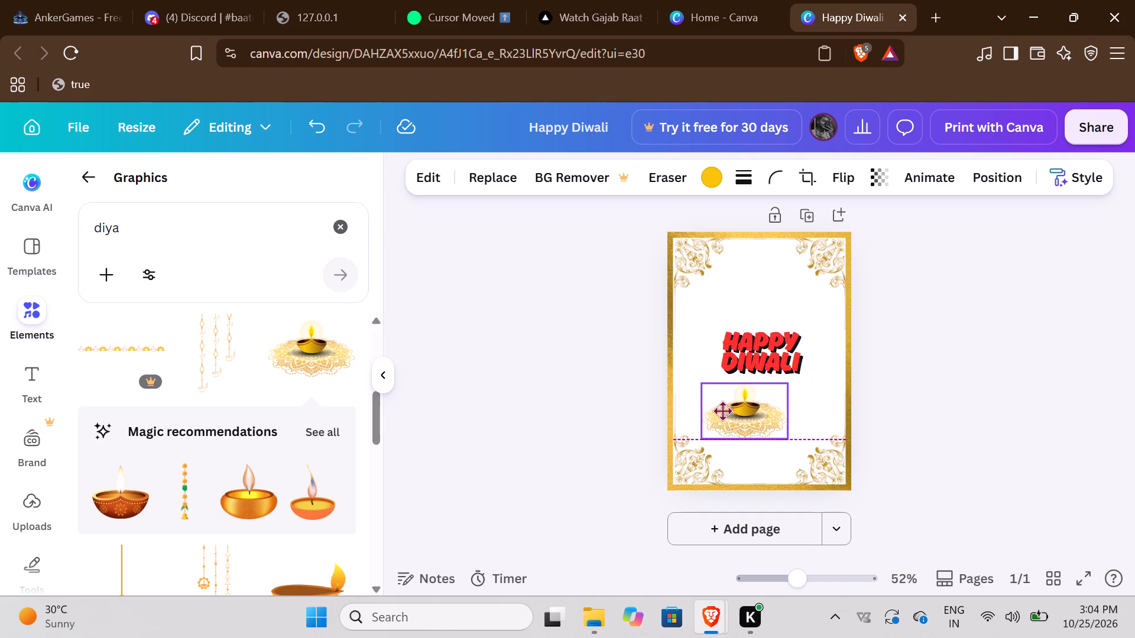
pyautogui.moveTo(722, 411); pyautogui.dragTo(729, 427)
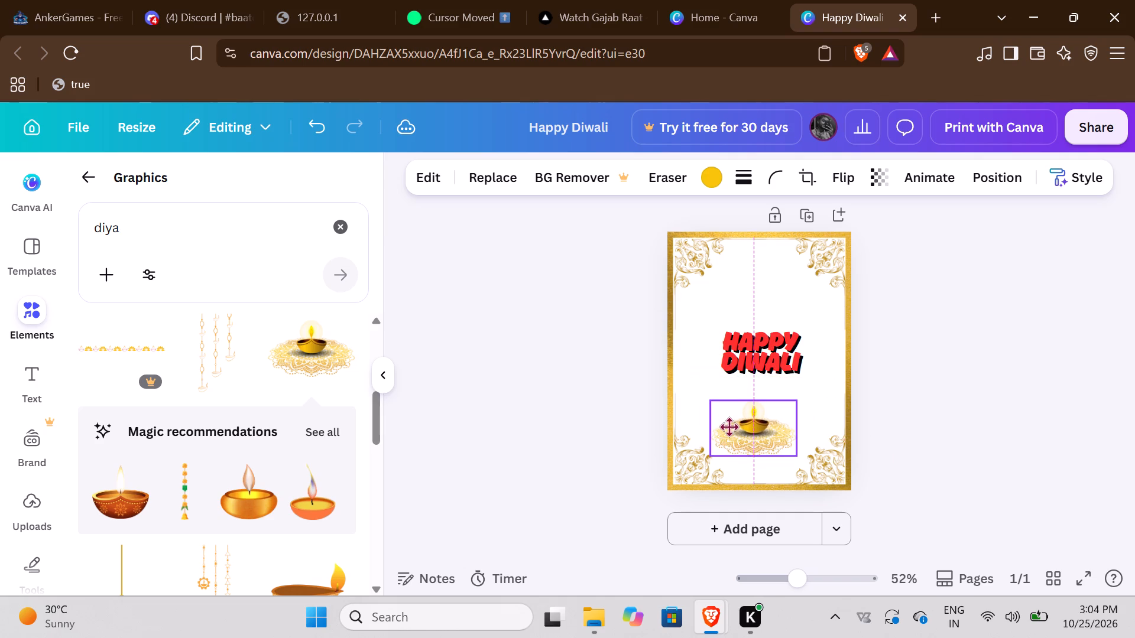
pyautogui.moveTo(729, 427); pyautogui.dragTo(741, 429)
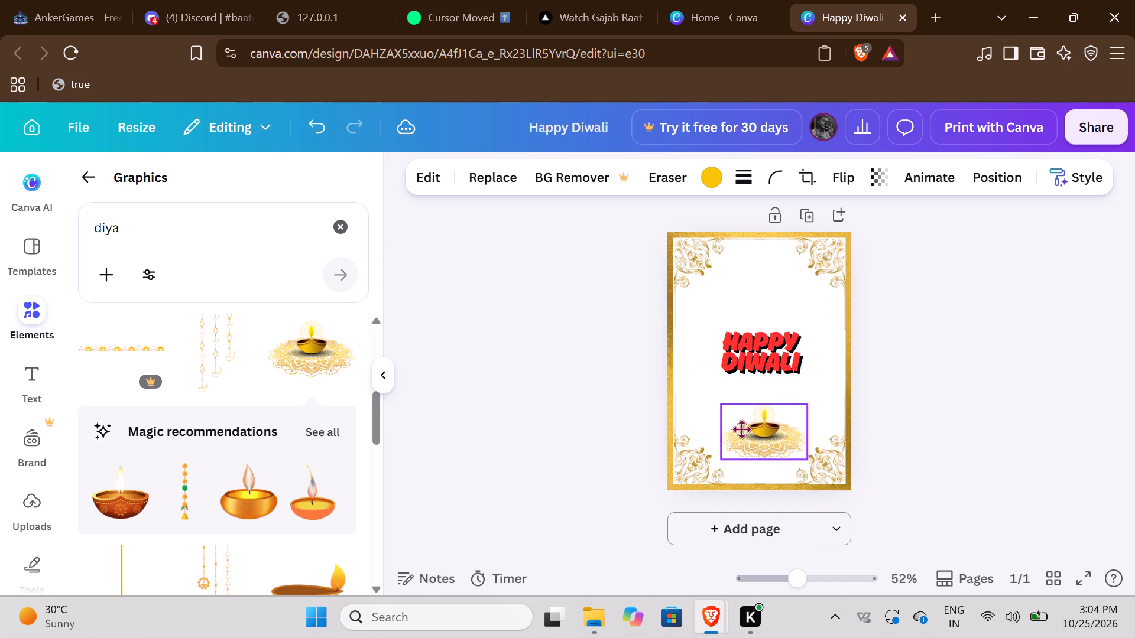
pyautogui.moveTo(741, 429); pyautogui.dragTo(736, 430)
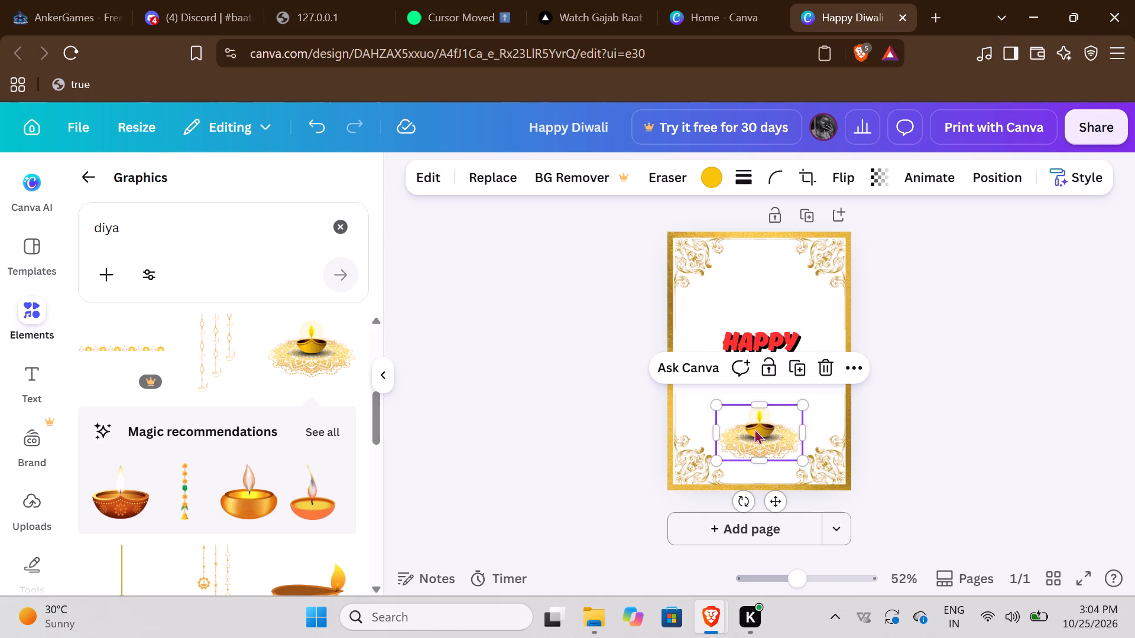
pyautogui.click(901, 424)
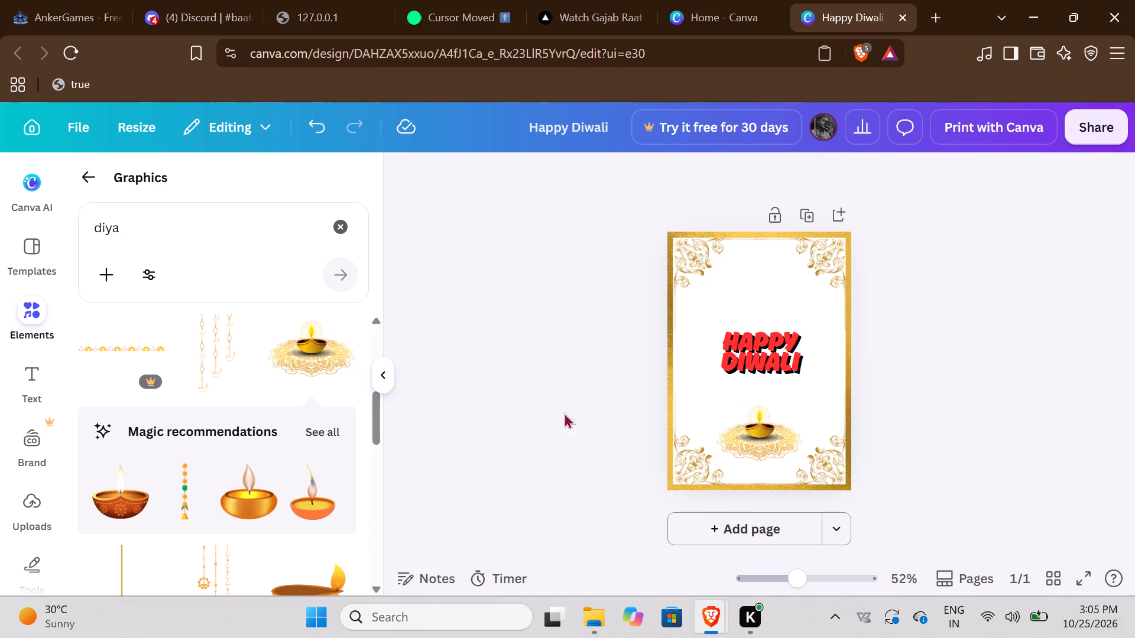
# Look through more diya graphics, then search for "side design" and browse those graphics for further card decoration.
pyautogui.scroll(-2, 260, 493)
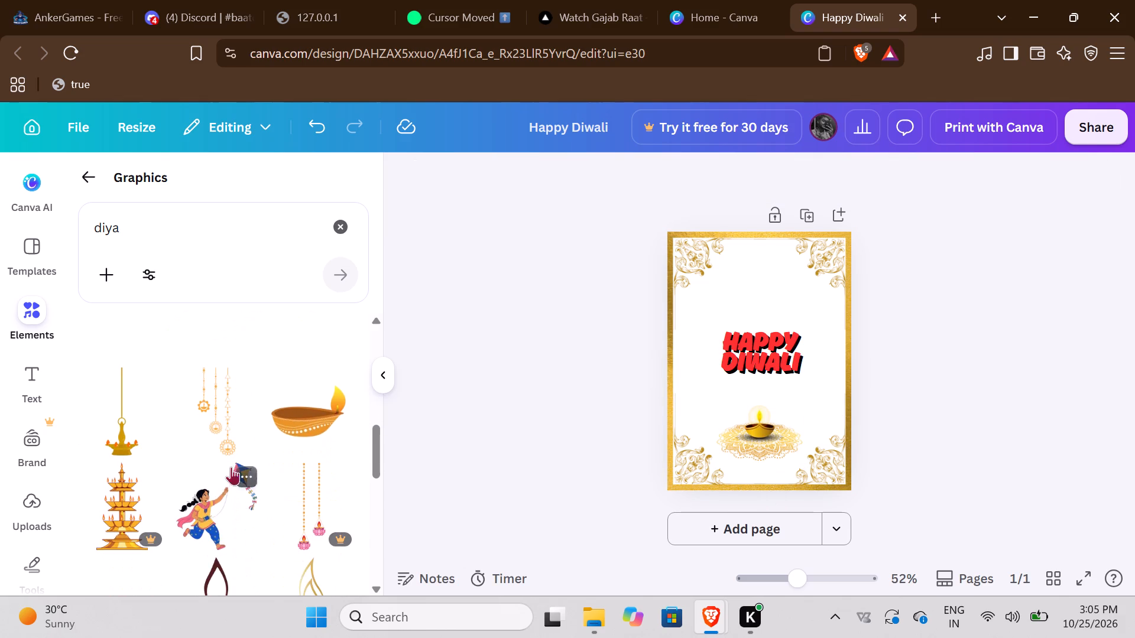
pyautogui.scroll(-3, 205, 473)
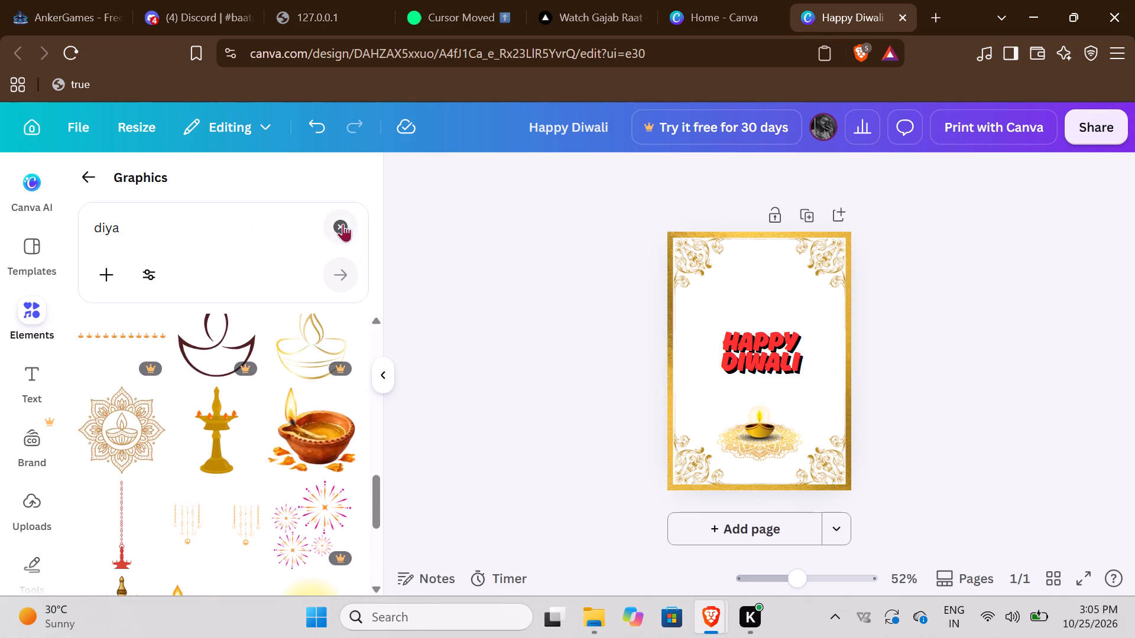
pyautogui.click(343, 223)
pyautogui.write('side')
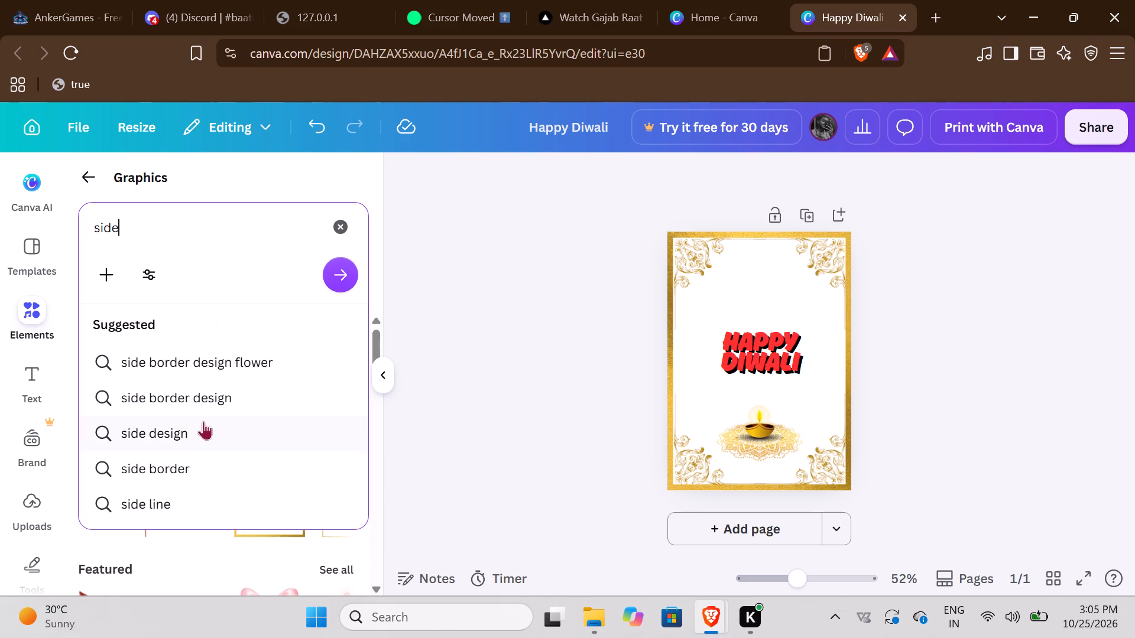
pyautogui.click(191, 427)
pyautogui.scroll(-1, 260, 415)
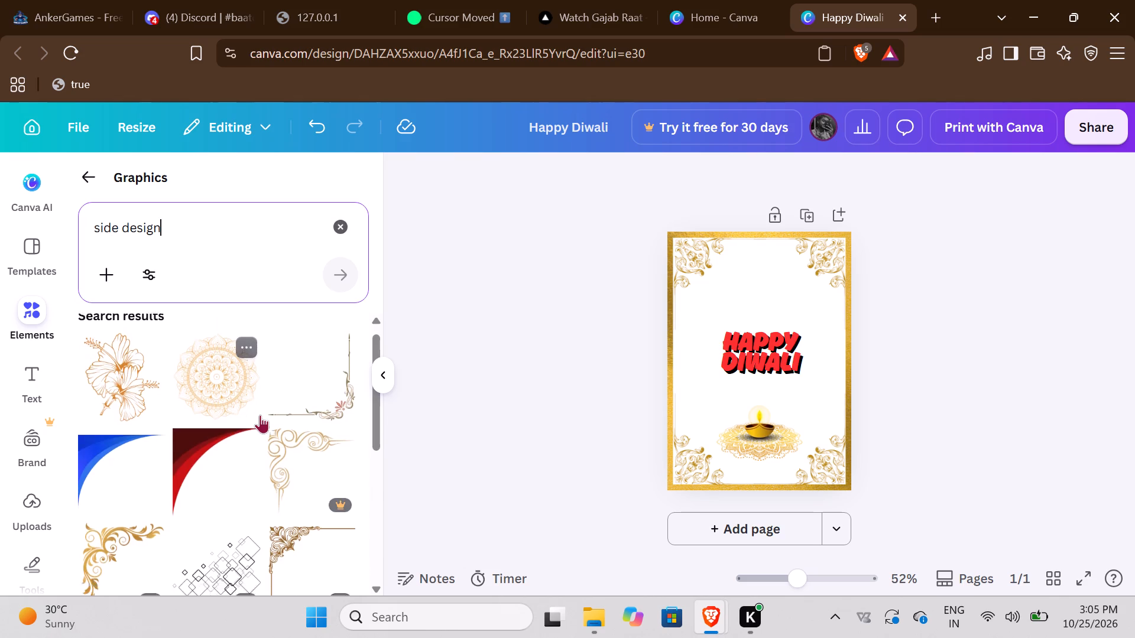
pyautogui.scroll(-4, 260, 415)
pyautogui.scroll(1, 254, 441)
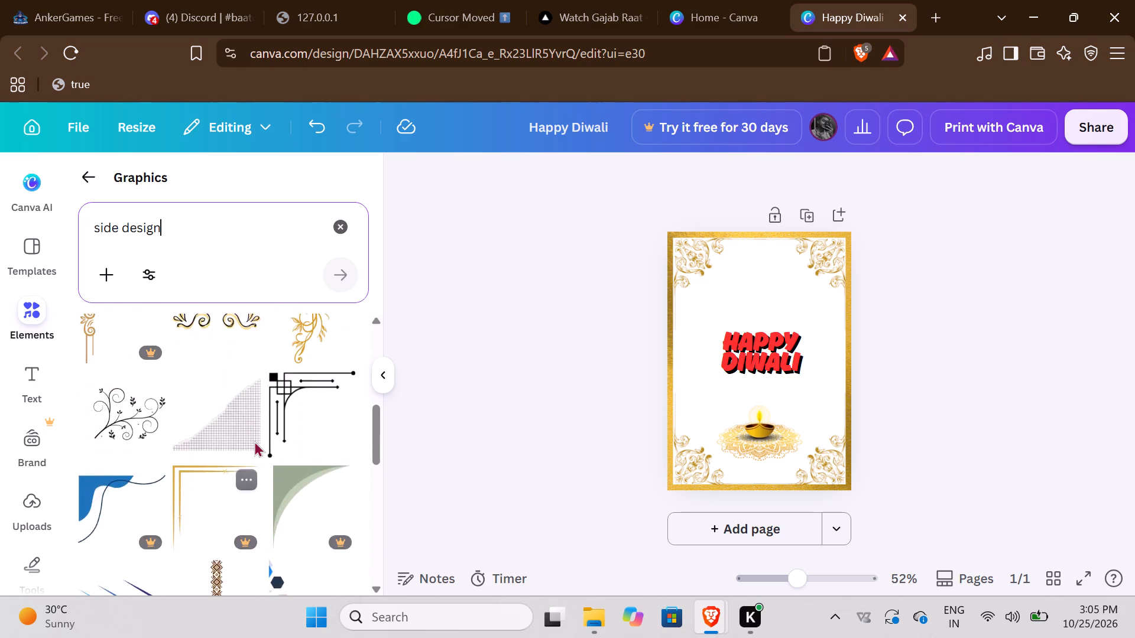
pyautogui.scroll(-8, 254, 441)
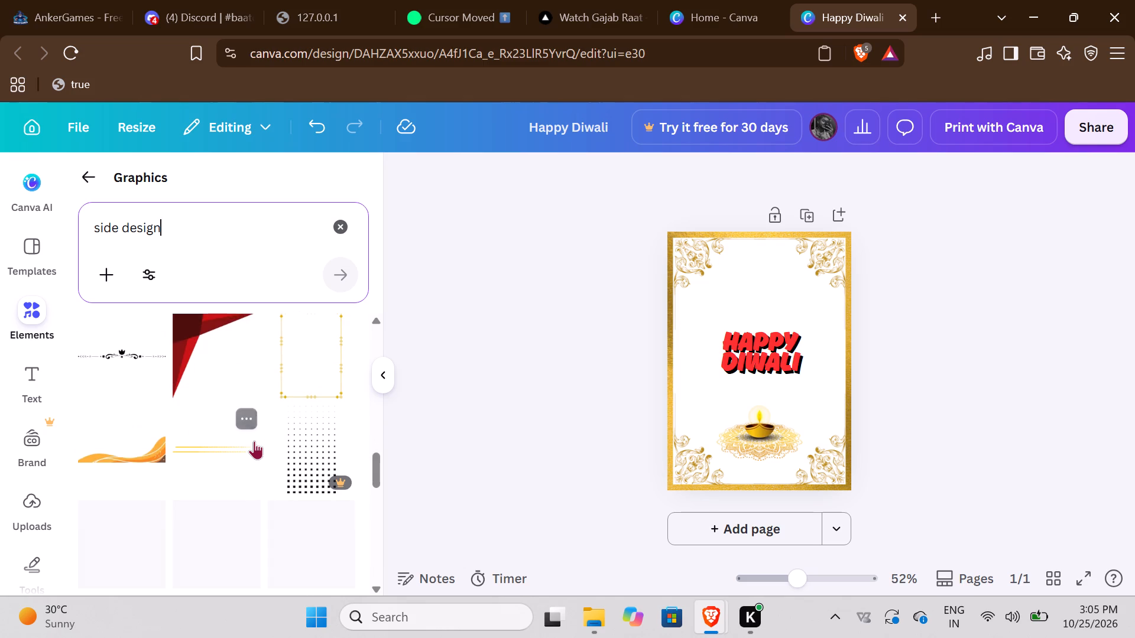
pyautogui.scroll(-2, 161, 511)
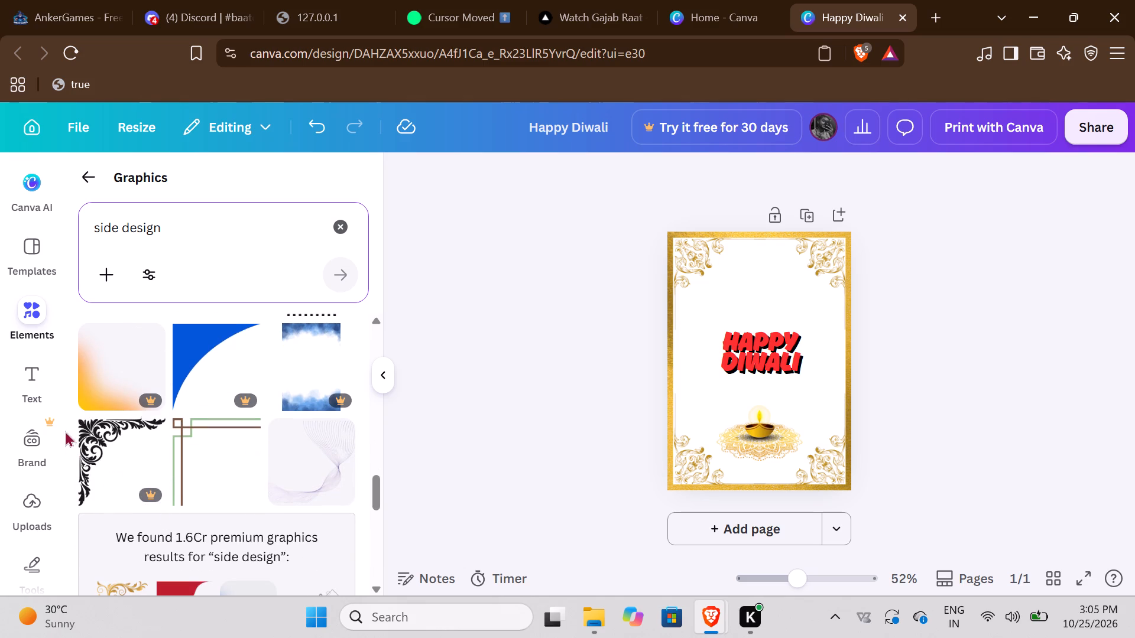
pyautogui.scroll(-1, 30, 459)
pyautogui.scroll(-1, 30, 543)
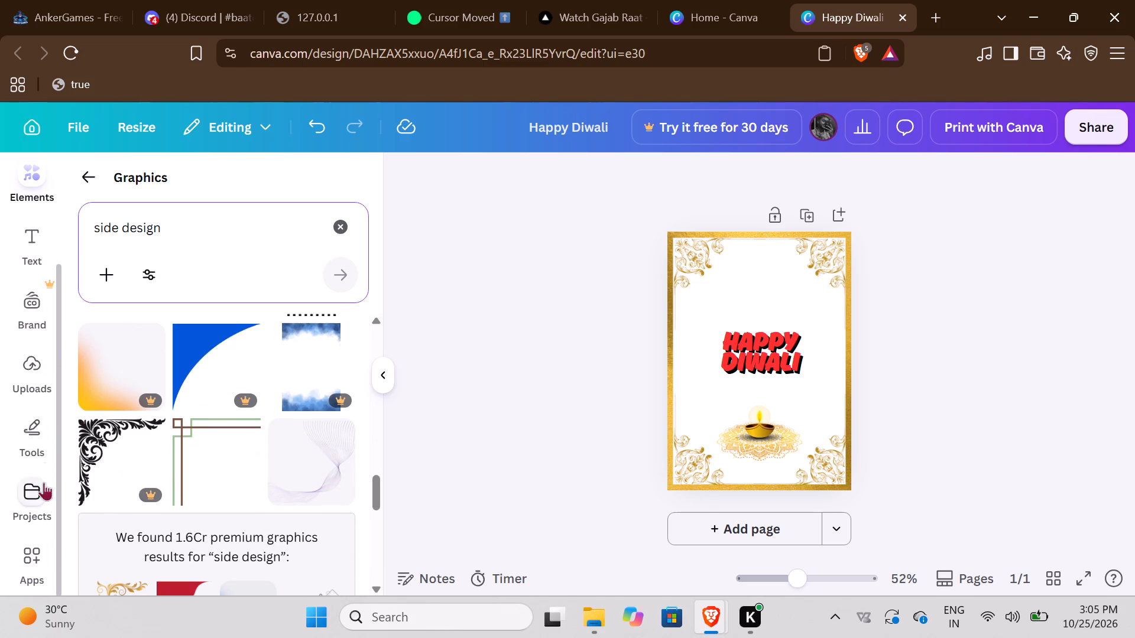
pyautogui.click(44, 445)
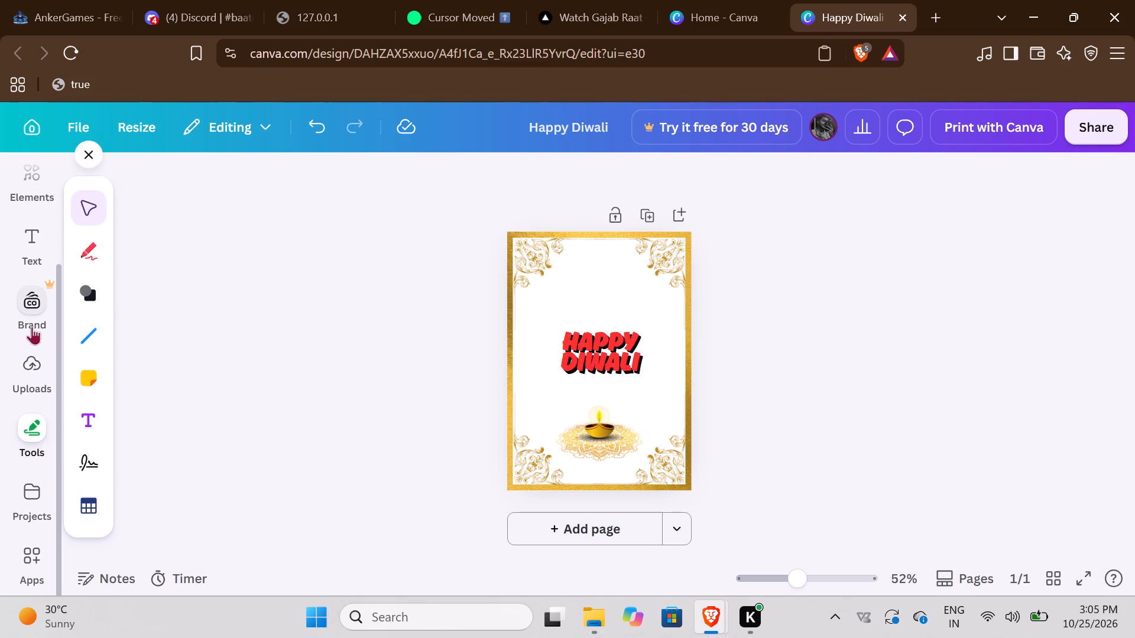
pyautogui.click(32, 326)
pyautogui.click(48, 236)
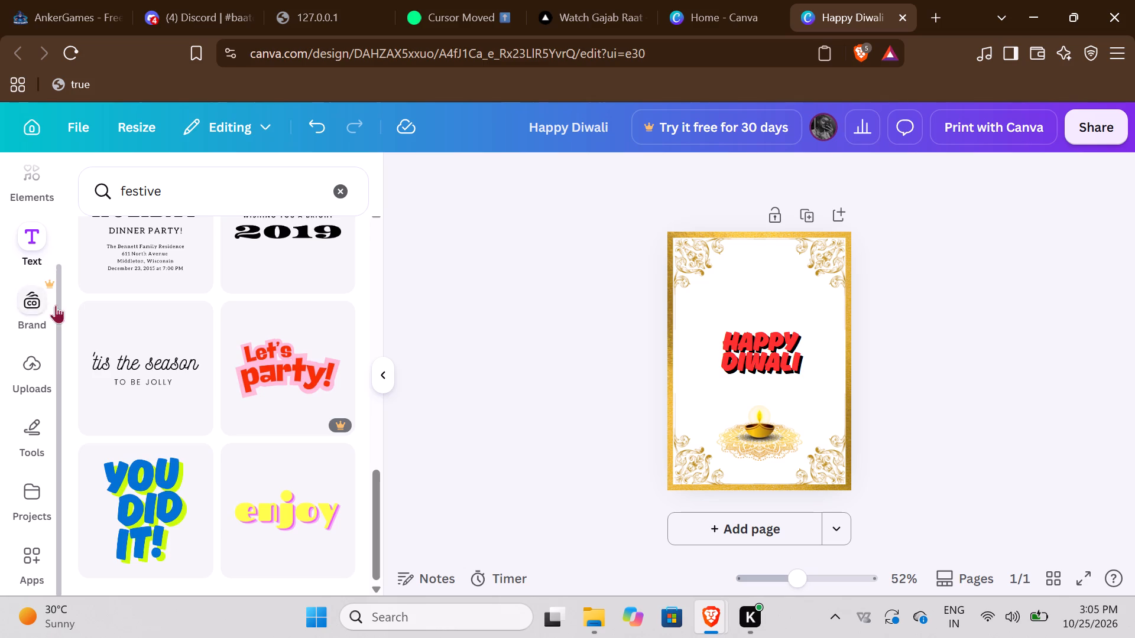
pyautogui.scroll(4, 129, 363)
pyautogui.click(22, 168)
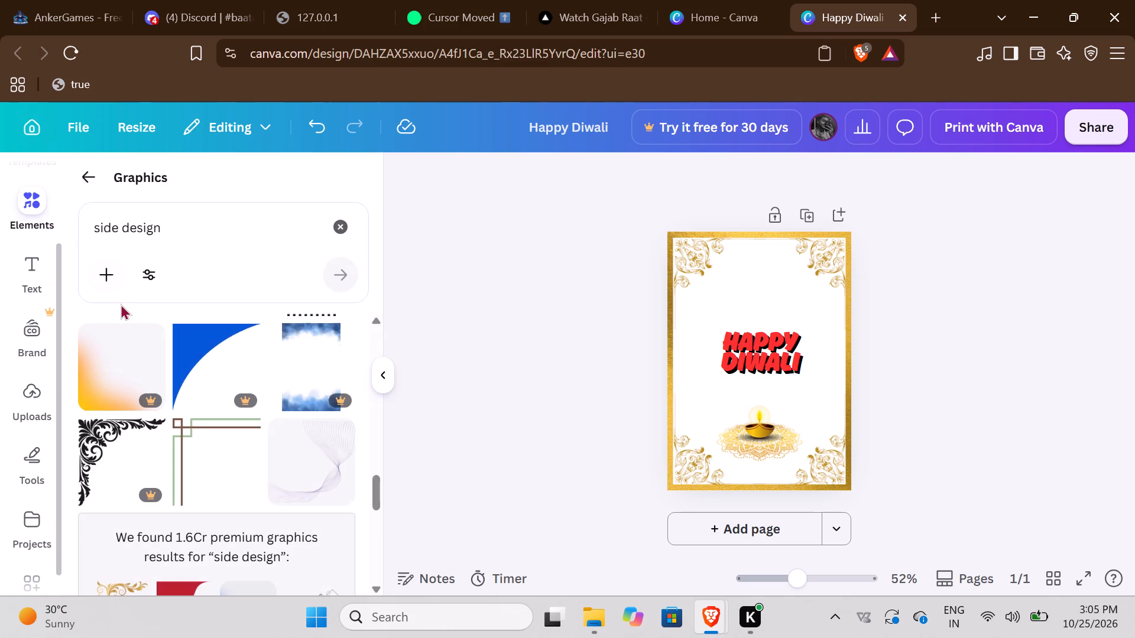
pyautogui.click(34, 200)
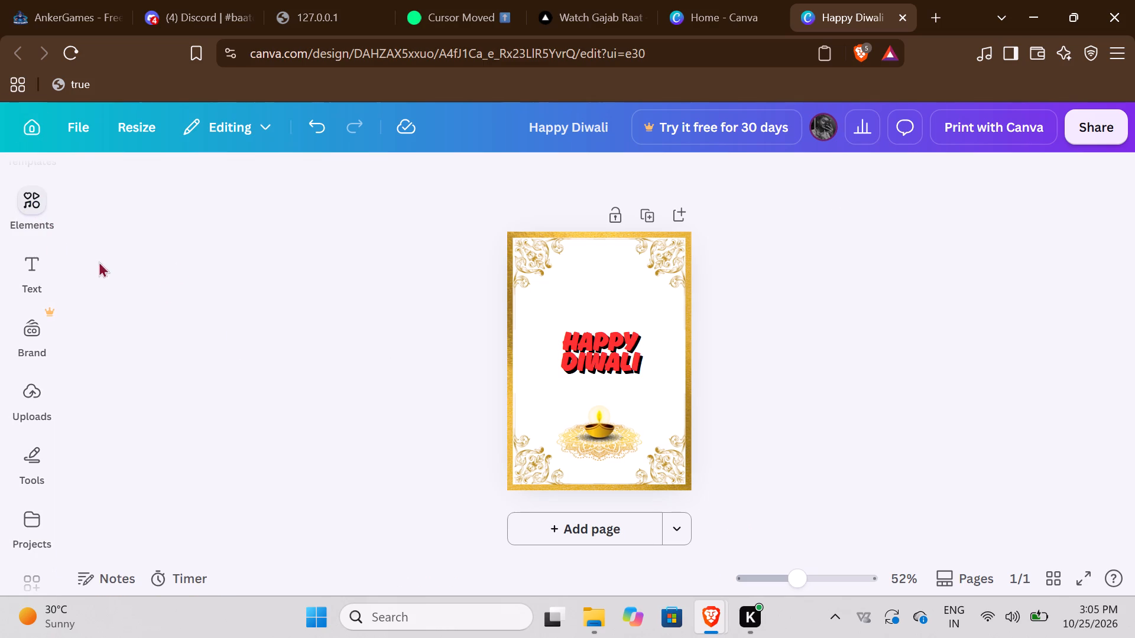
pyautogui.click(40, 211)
# Return to the full elements library and browse its Graphics category for more festive decorations.
pyautogui.click(83, 171)
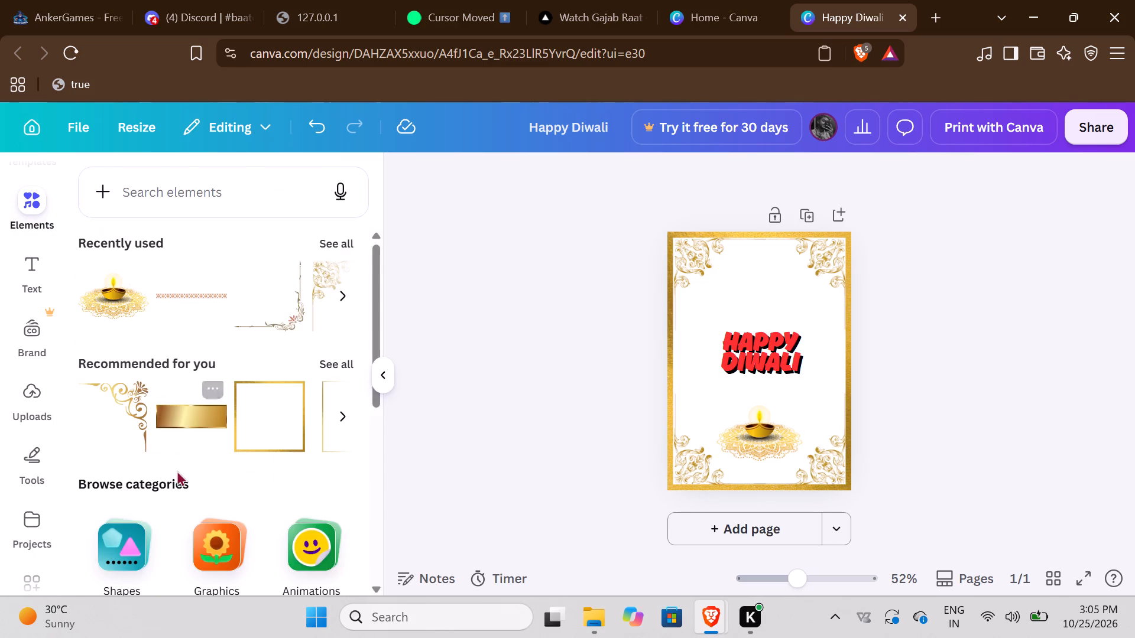
pyautogui.scroll(-3, 177, 470)
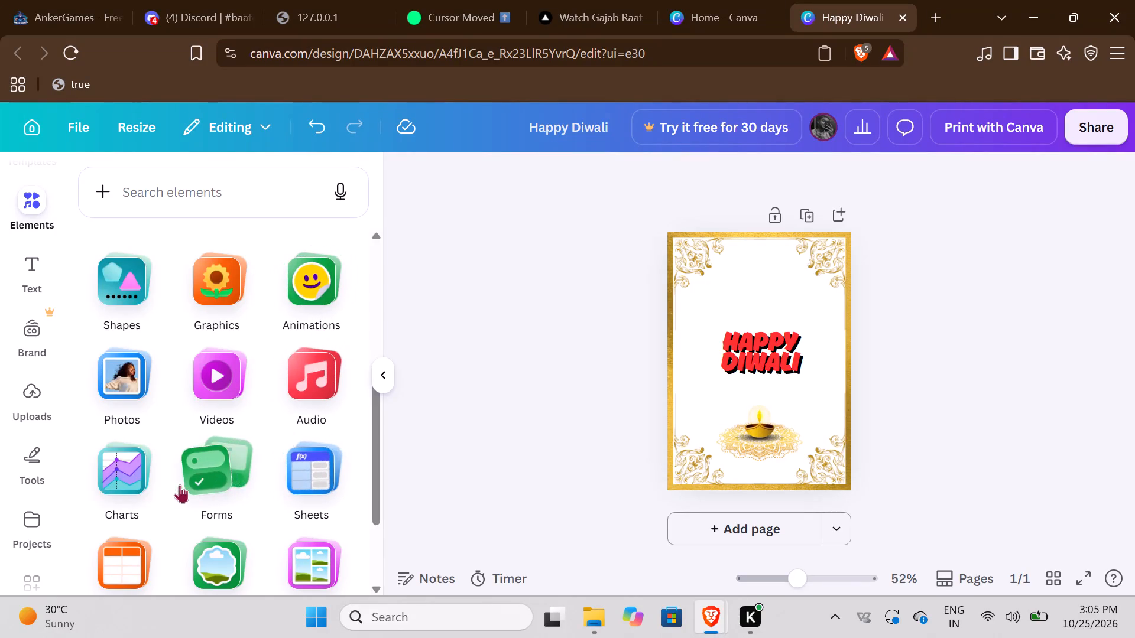
pyautogui.click(209, 295)
pyautogui.scroll(-4, 208, 431)
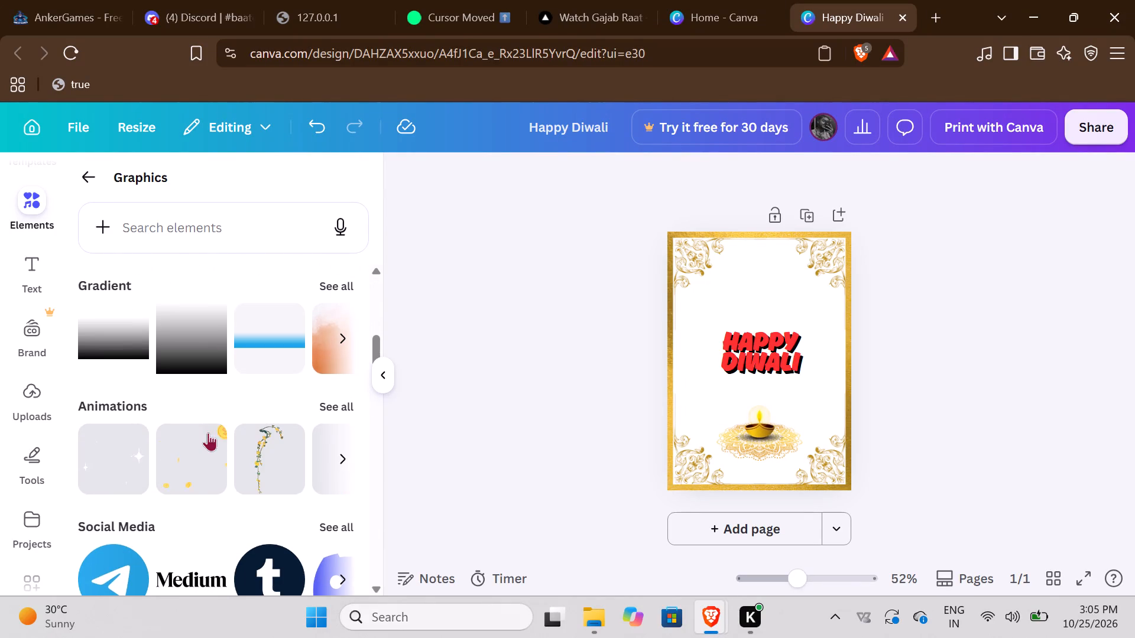
pyautogui.scroll(-4, 167, 574)
pyautogui.scroll(-1, 202, 441)
pyautogui.scroll(9, 202, 441)
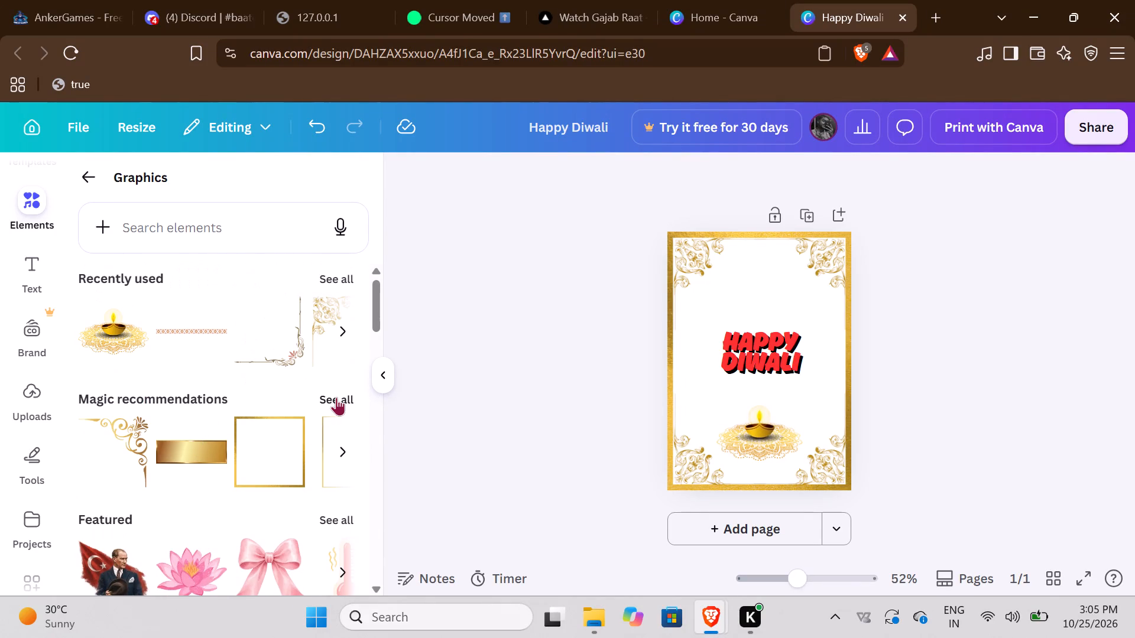
pyautogui.scroll(1, 336, 397)
# Add the pink cone firecracker with golden sparks from the full set of Magic recommendations to the card.
pyautogui.click(336, 396)
pyautogui.scroll(-4, 313, 438)
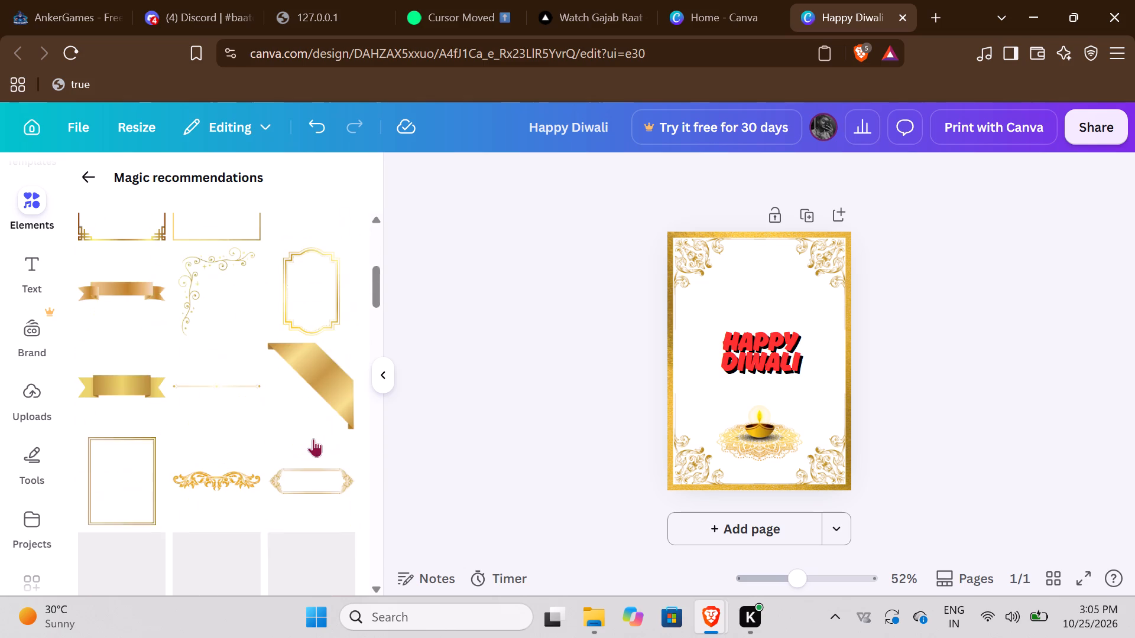
pyautogui.scroll(-4, 313, 438)
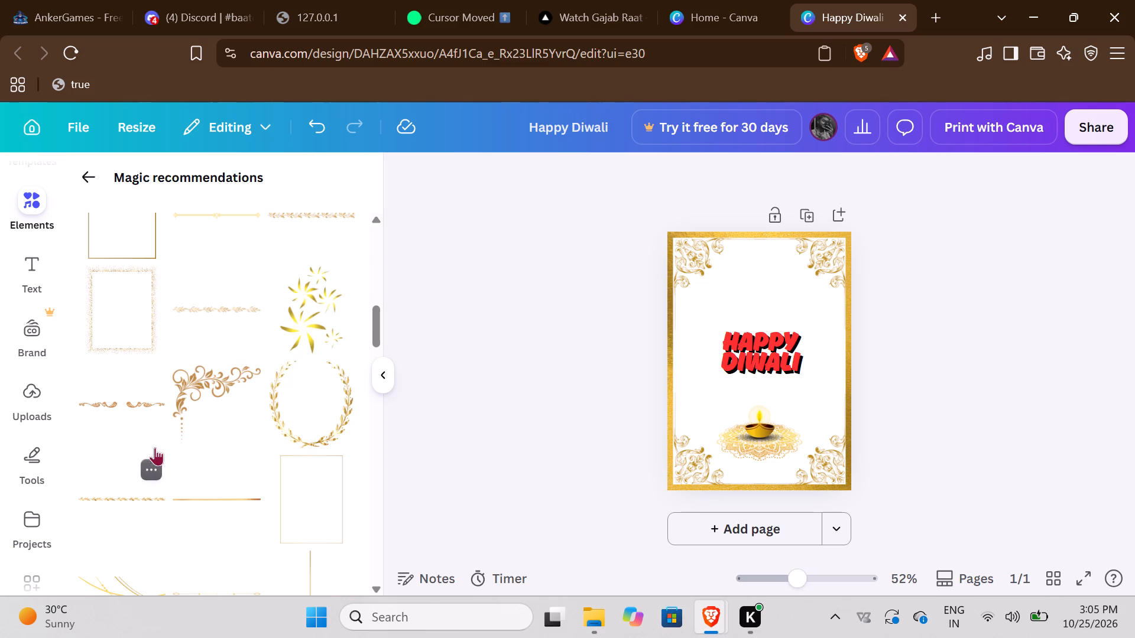
pyautogui.scroll(-9, 155, 447)
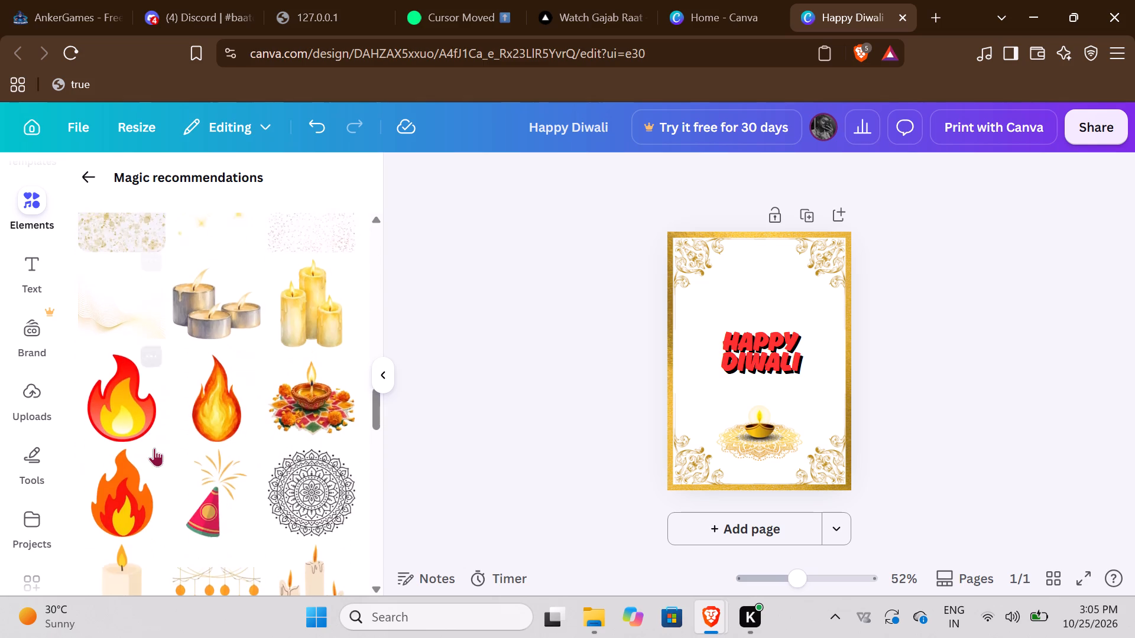
pyautogui.scroll(-1, 171, 440)
pyautogui.click(210, 406)
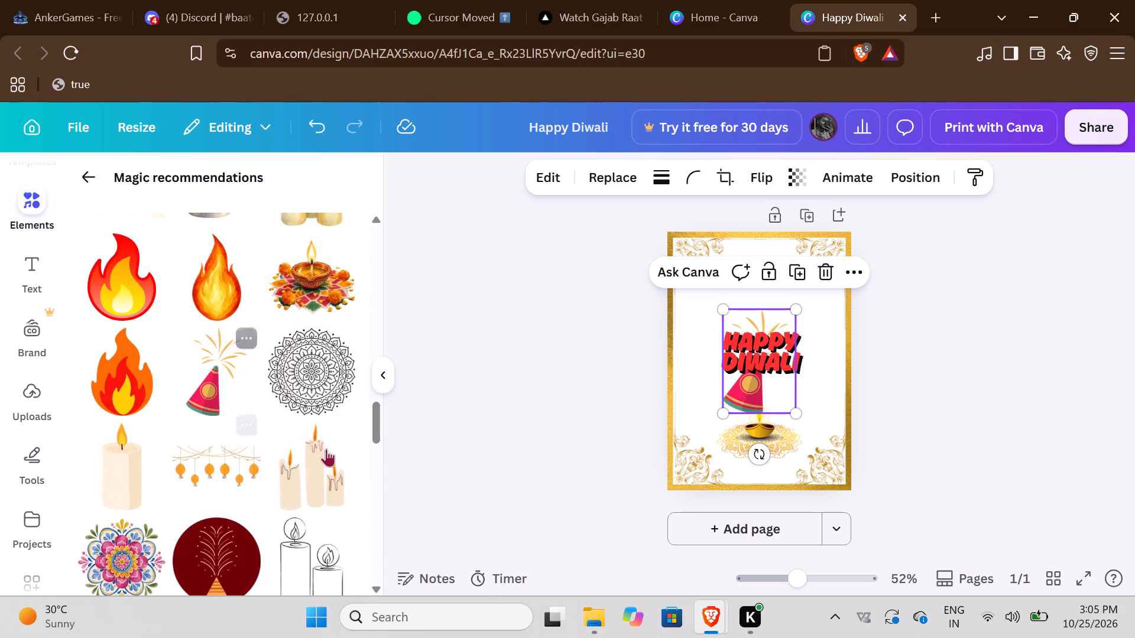
# Shrink the pink firecracker graphic and place it above the bottom-left floral corner, beside the diya.
pyautogui.moveTo(793, 408); pyautogui.dragTo(774, 390)
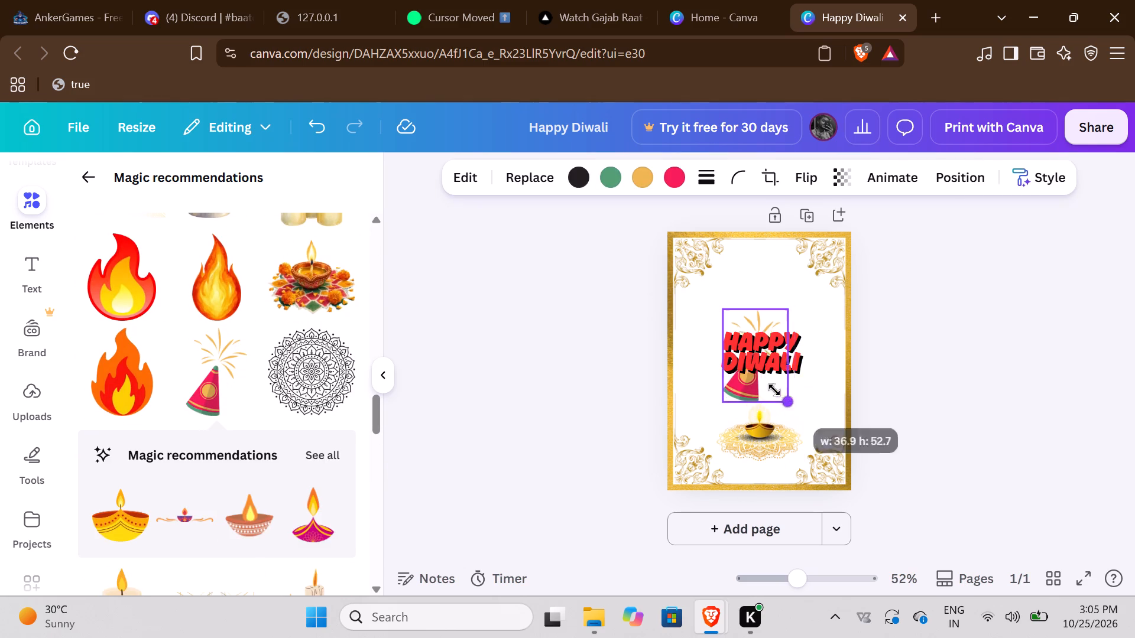
pyautogui.moveTo(774, 390); pyautogui.dragTo(727, 368)
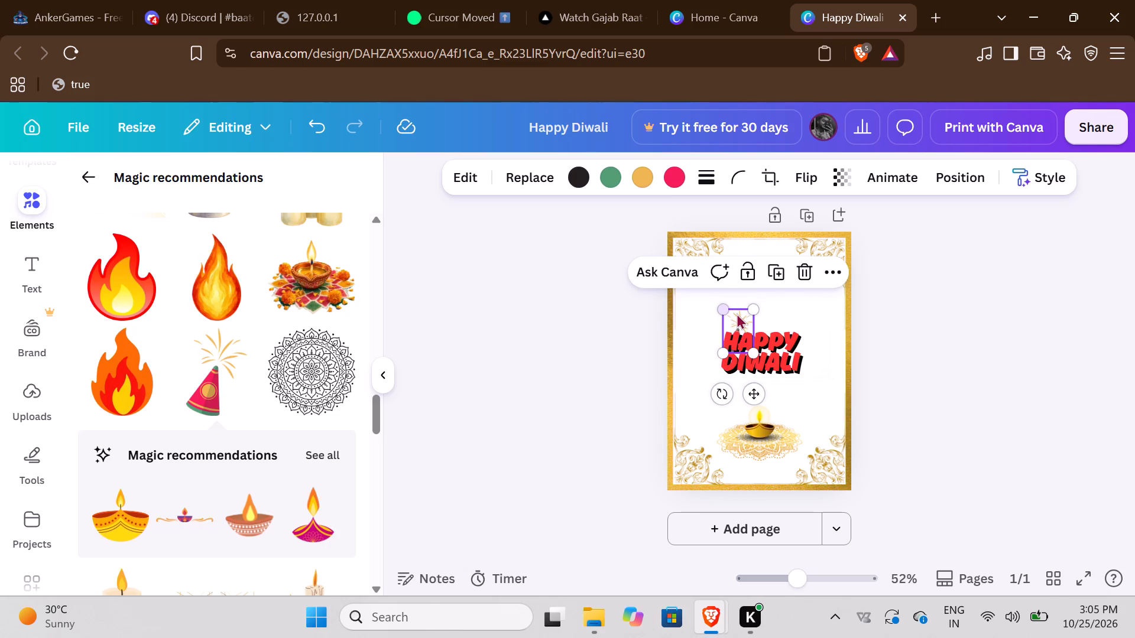
pyautogui.moveTo(737, 313); pyautogui.dragTo(693, 372)
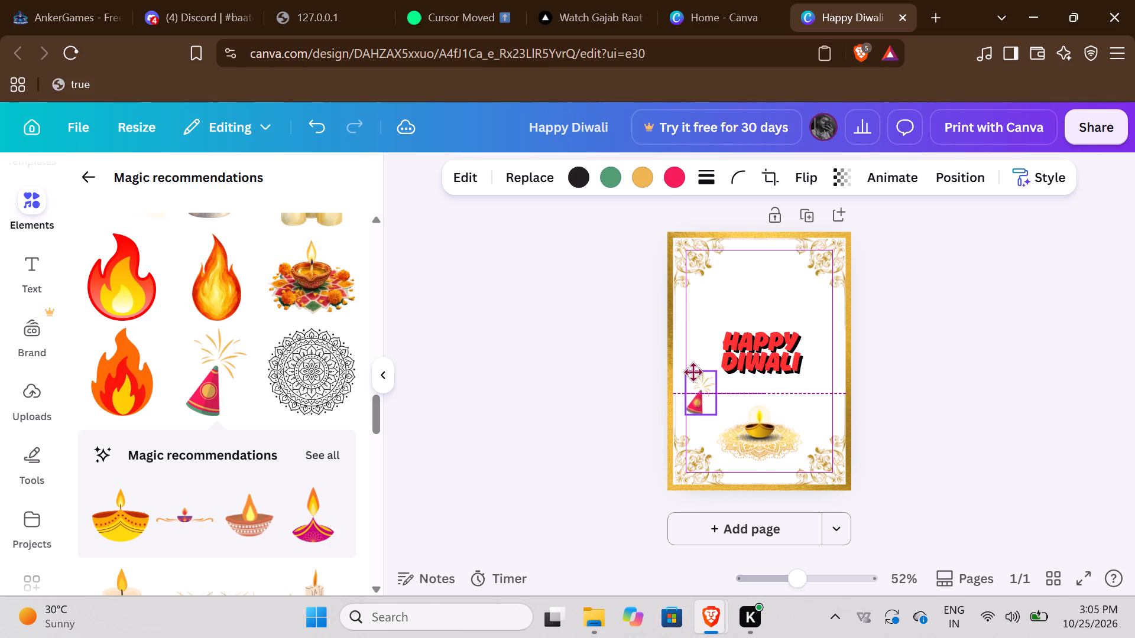
pyautogui.moveTo(693, 372); pyautogui.dragTo(692, 373)
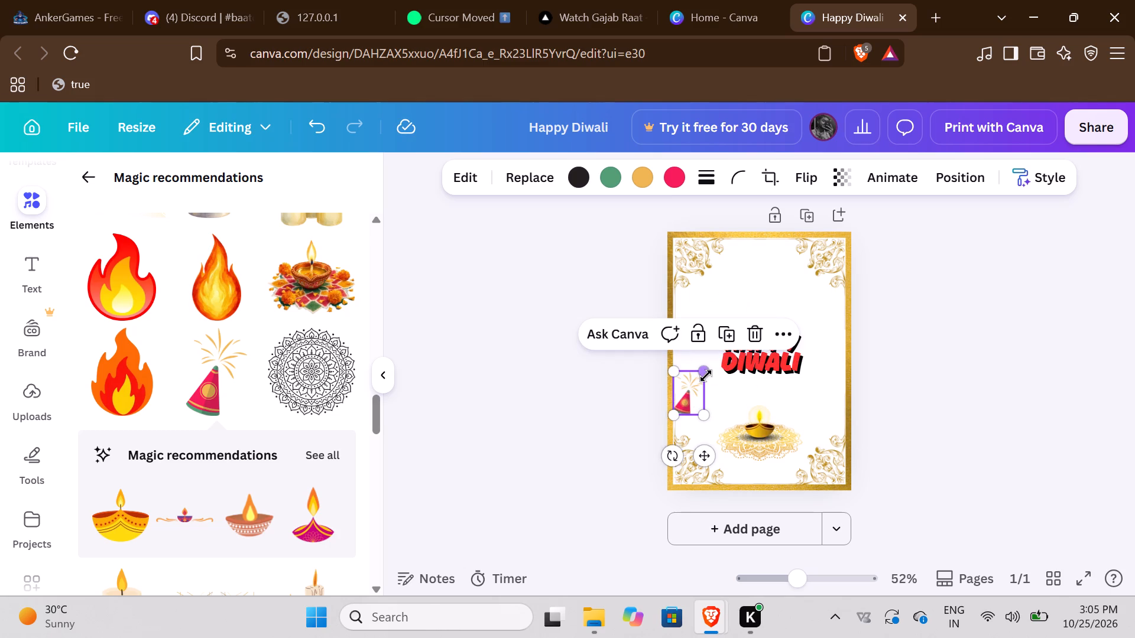
pyautogui.moveTo(706, 375); pyautogui.dragTo(718, 370)
pyautogui.moveTo(689, 385); pyautogui.dragTo(700, 392)
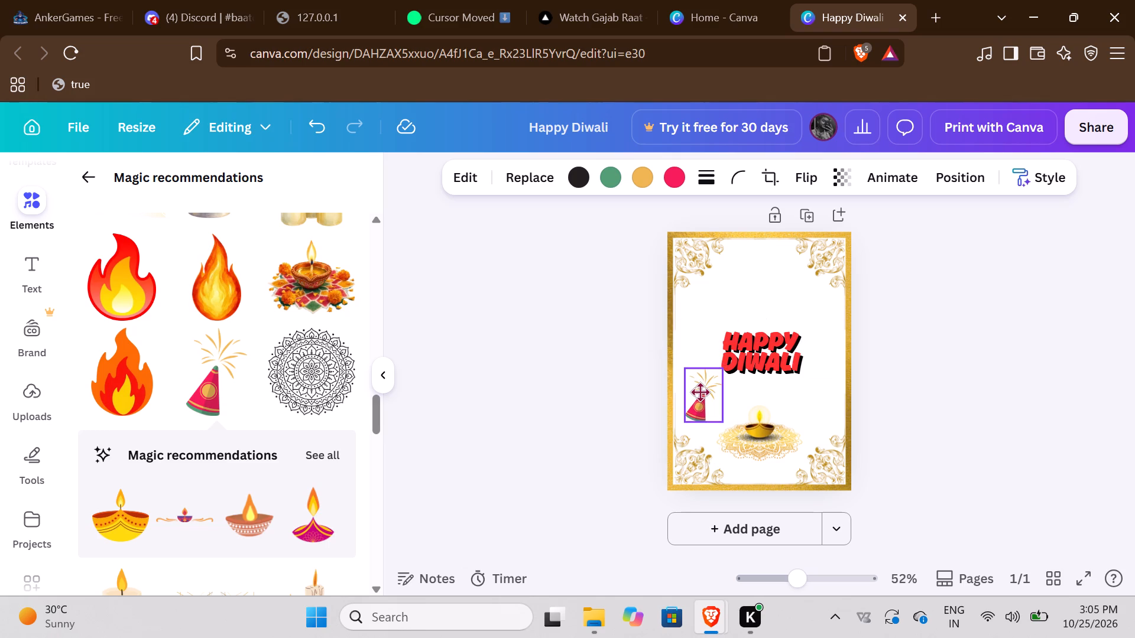
pyautogui.moveTo(700, 392); pyautogui.dragTo(698, 395)
pyautogui.click(624, 412)
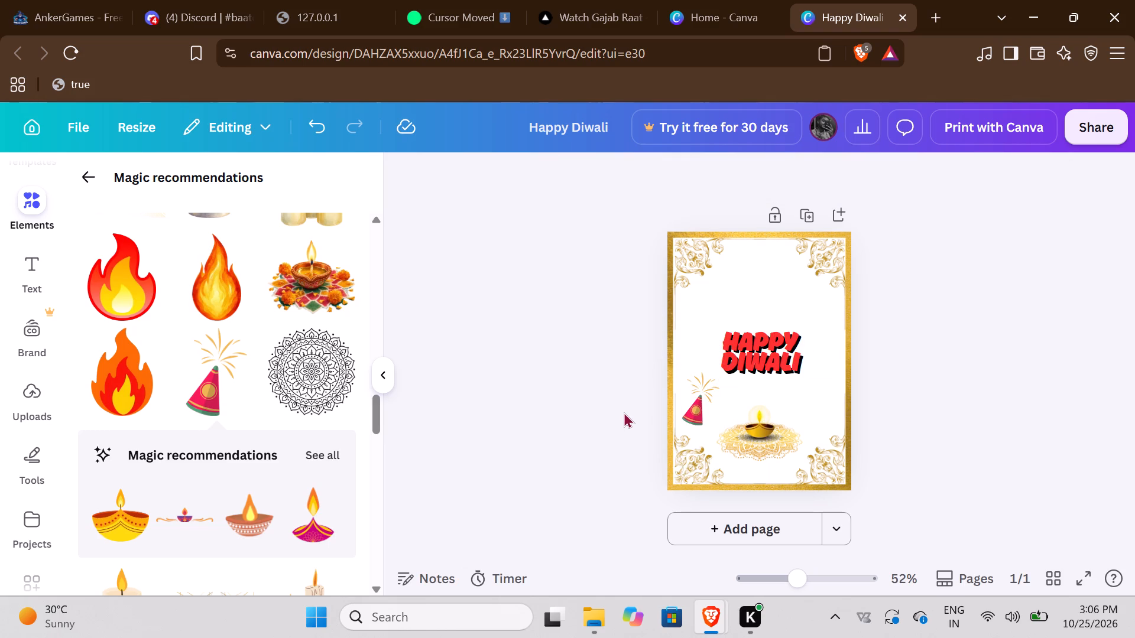
# Add a second pink cone firecracker, flip it horizontally, and place it on the diya's right to mirror the first one.
pyautogui.click(205, 393)
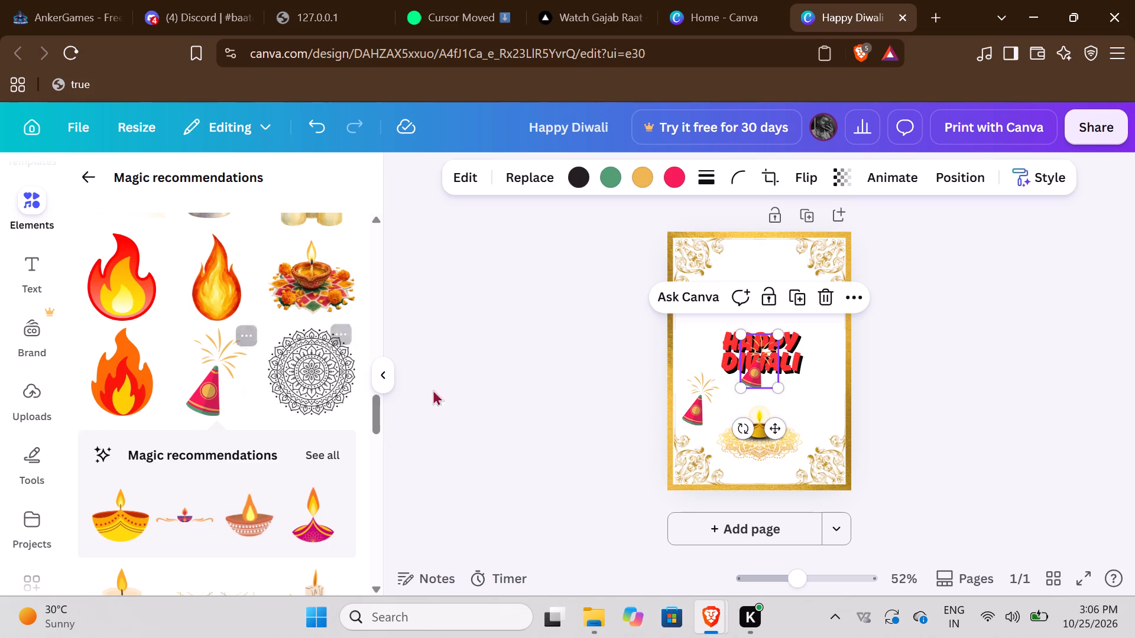
pyautogui.moveTo(767, 372); pyautogui.dragTo(796, 385)
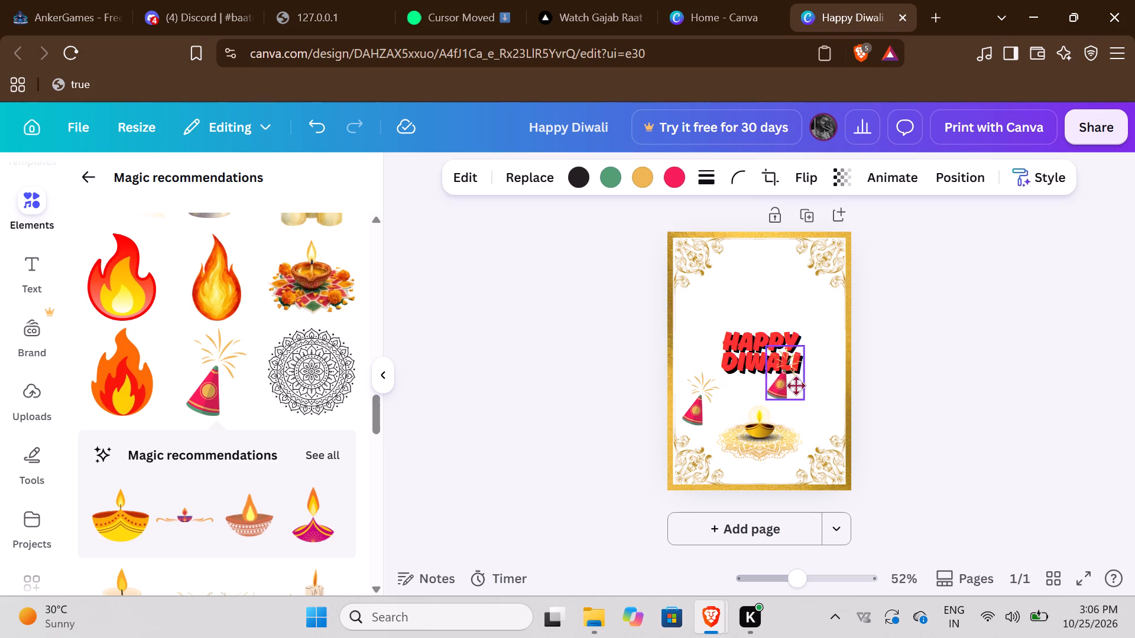
pyautogui.moveTo(796, 385); pyautogui.dragTo(829, 395)
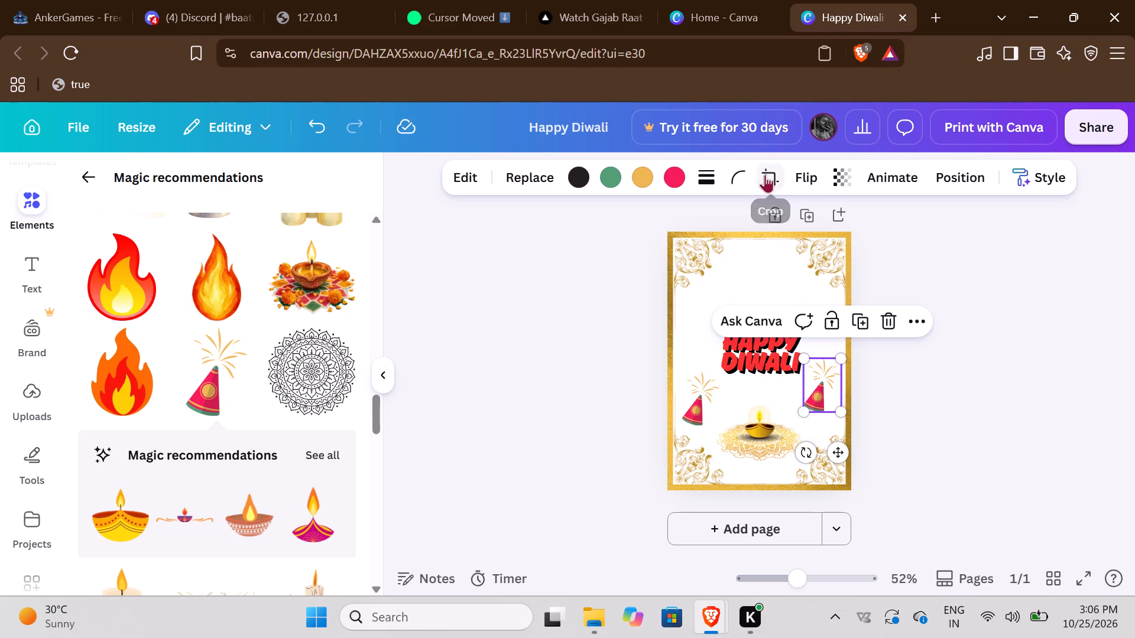
pyautogui.click(806, 175)
pyautogui.click(791, 217)
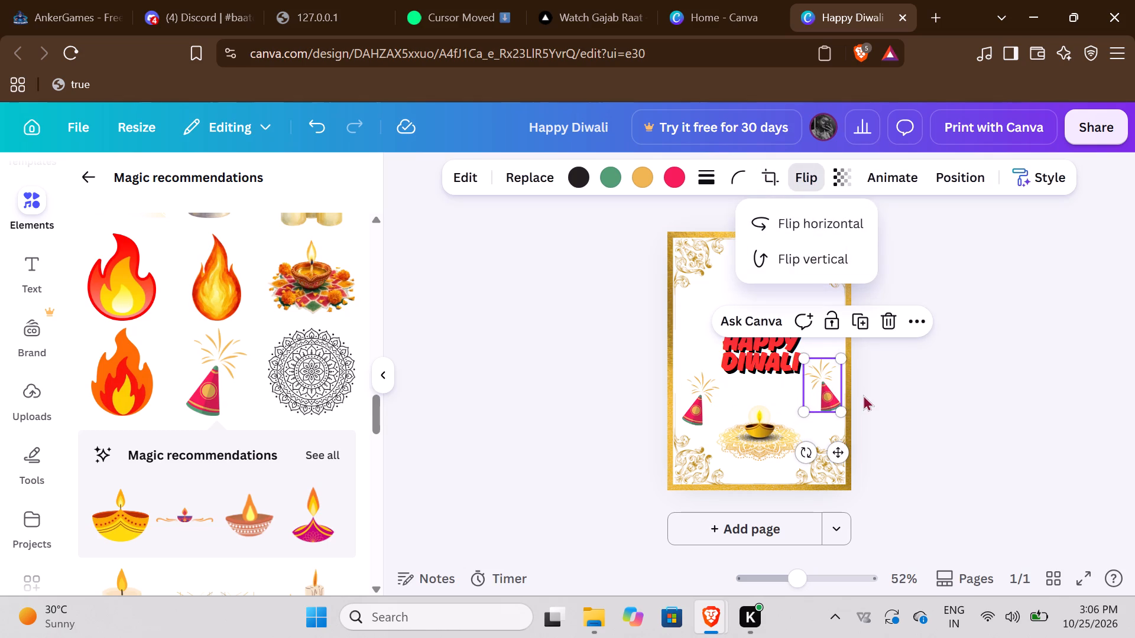
pyautogui.click(864, 396)
pyautogui.moveTo(821, 399); pyautogui.dragTo(819, 412)
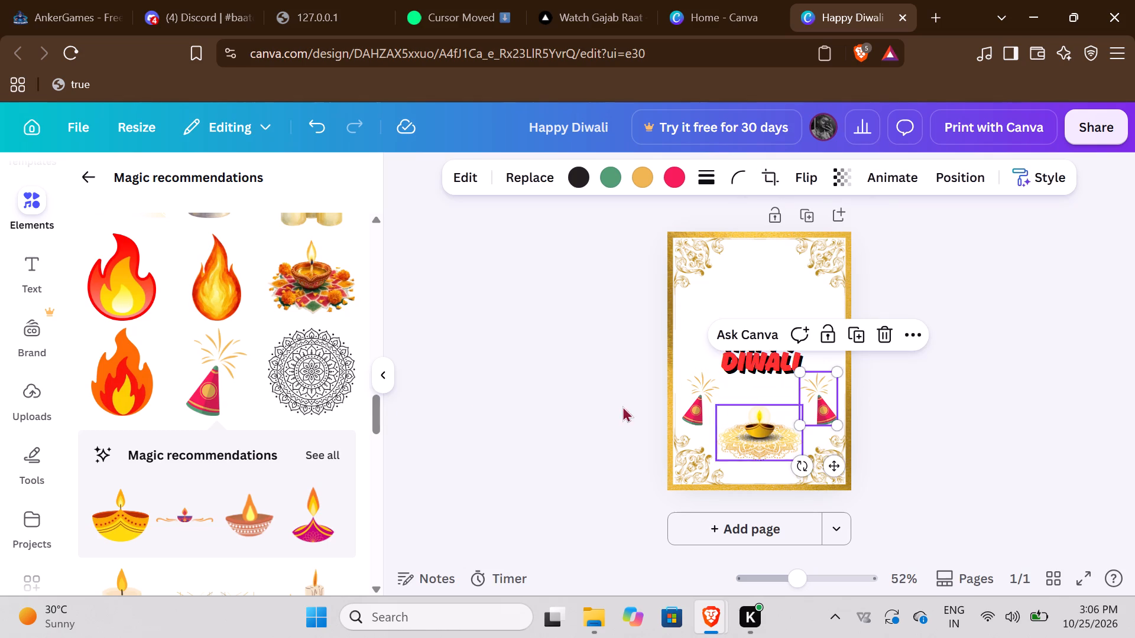
pyautogui.click(492, 398)
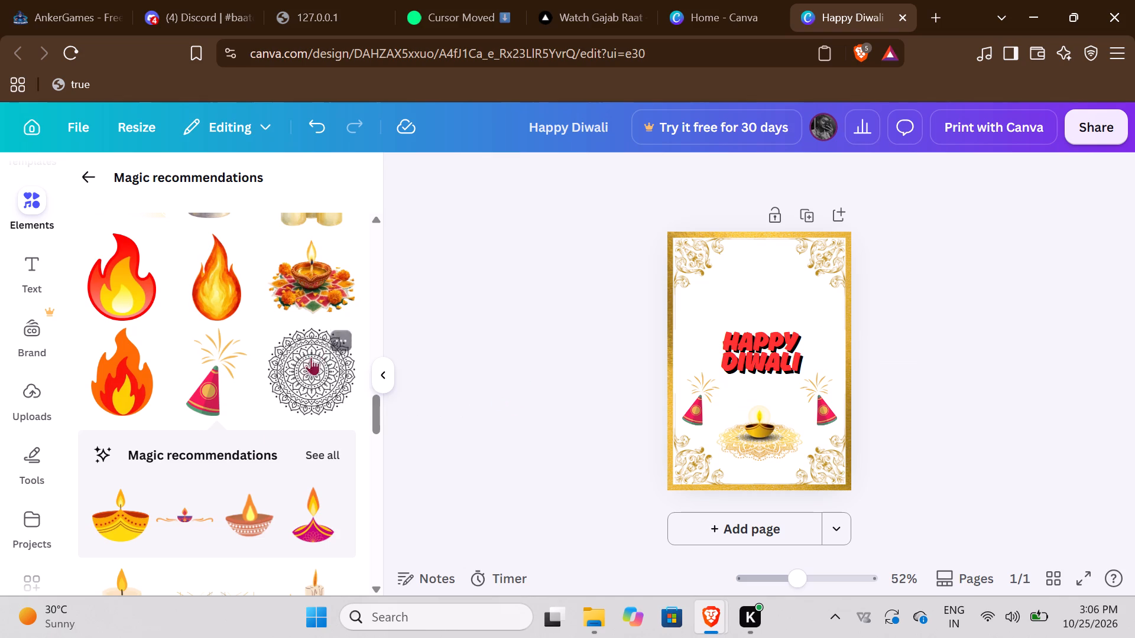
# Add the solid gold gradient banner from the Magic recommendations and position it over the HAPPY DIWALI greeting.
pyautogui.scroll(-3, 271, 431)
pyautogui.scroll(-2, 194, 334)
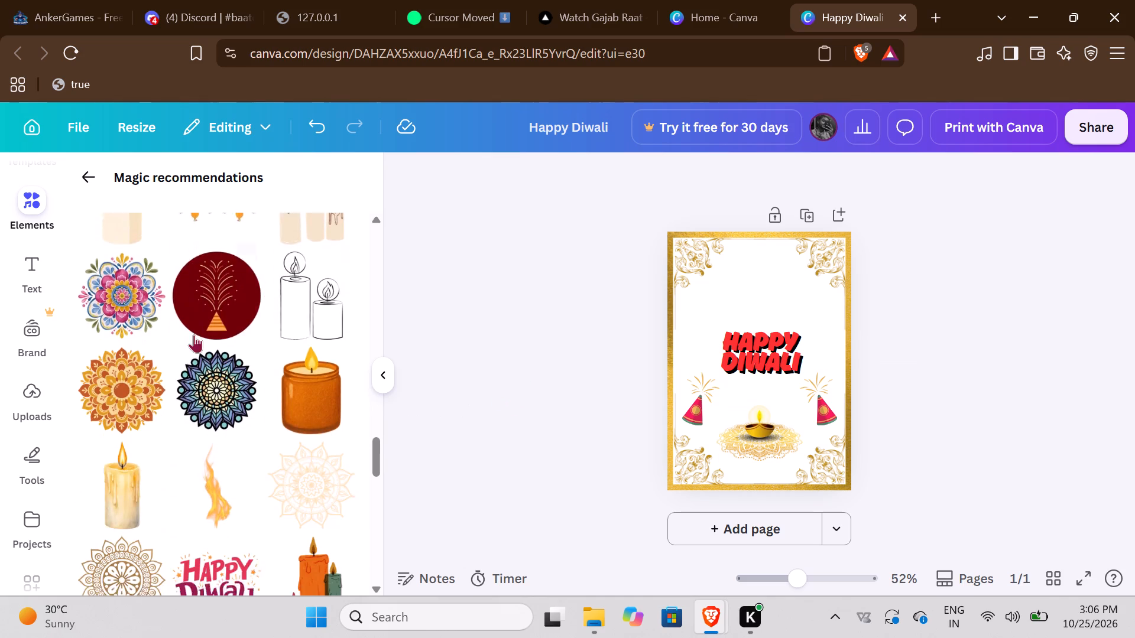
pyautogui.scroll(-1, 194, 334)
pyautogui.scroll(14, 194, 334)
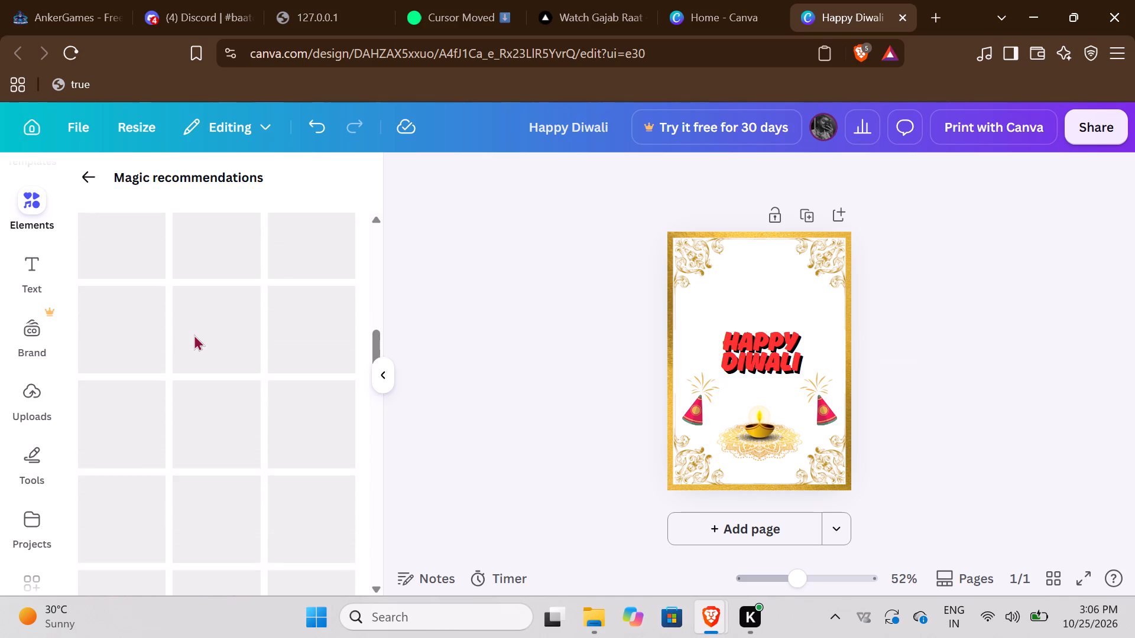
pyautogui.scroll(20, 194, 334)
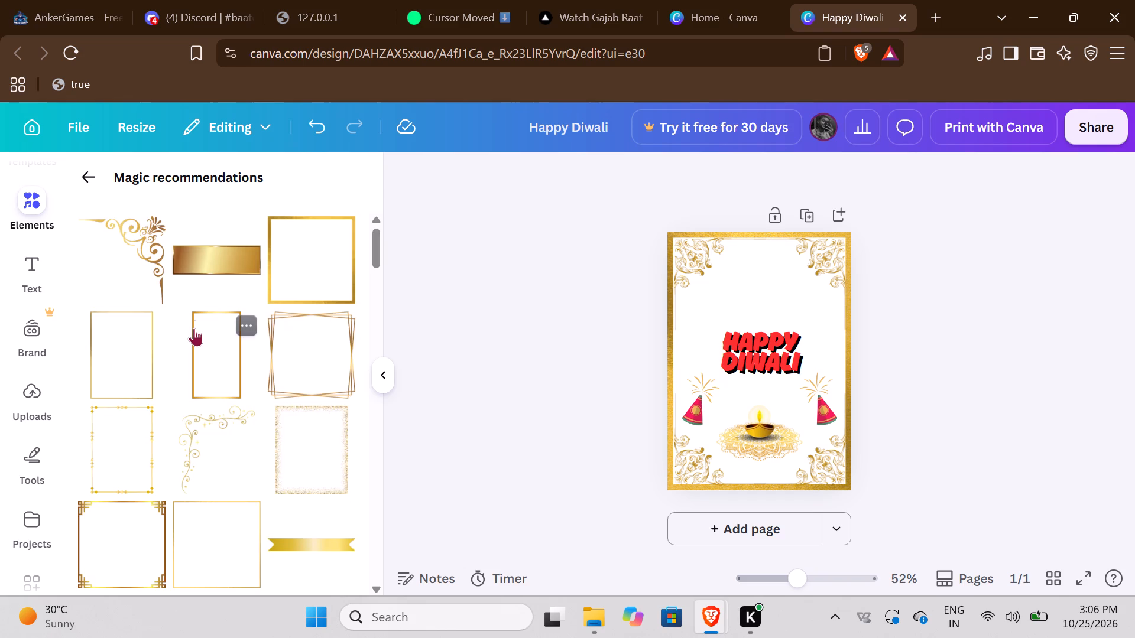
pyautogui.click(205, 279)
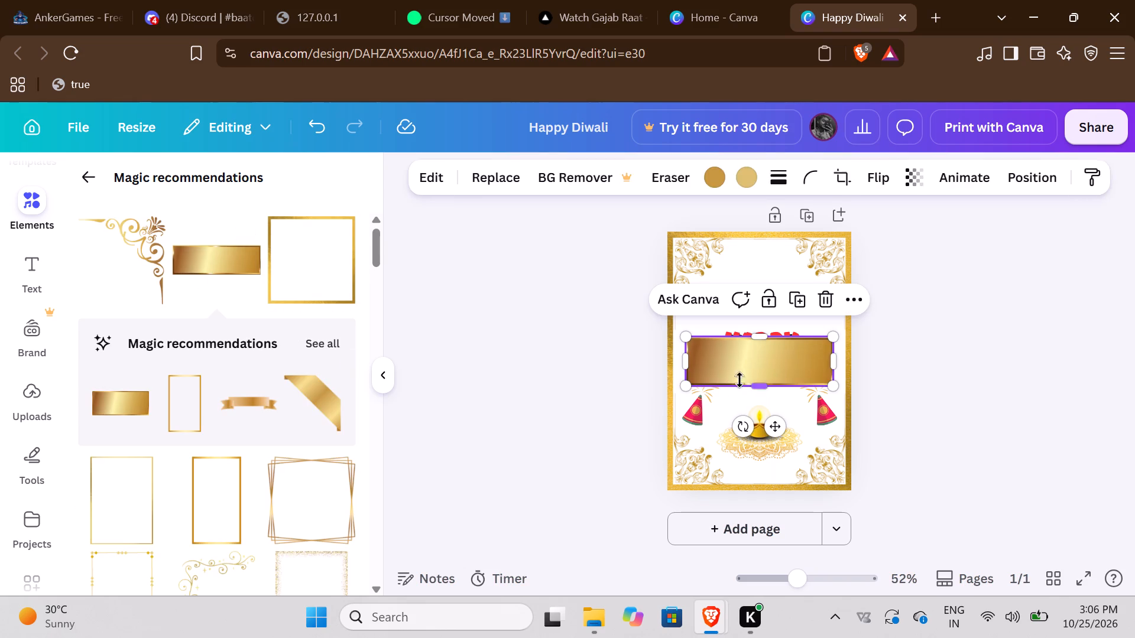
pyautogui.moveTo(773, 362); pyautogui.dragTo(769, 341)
# Move the HAPPY DIWALI greeting slightly up so it lines up with the gold banner.
pyautogui.click(767, 371)
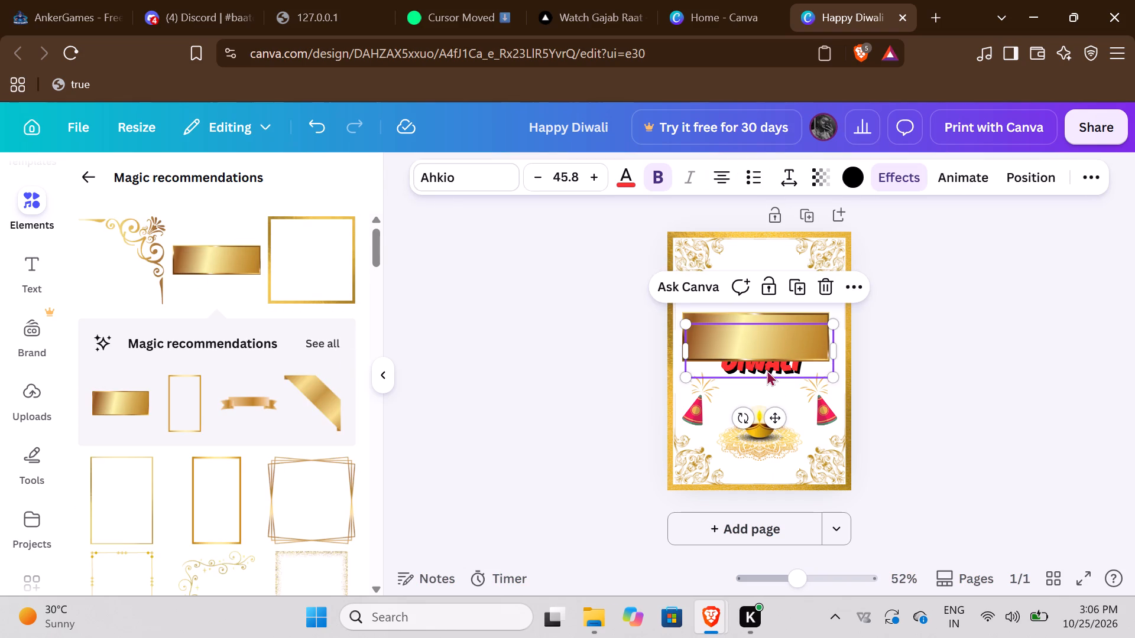
pyautogui.moveTo(767, 367); pyautogui.dragTo(763, 354)
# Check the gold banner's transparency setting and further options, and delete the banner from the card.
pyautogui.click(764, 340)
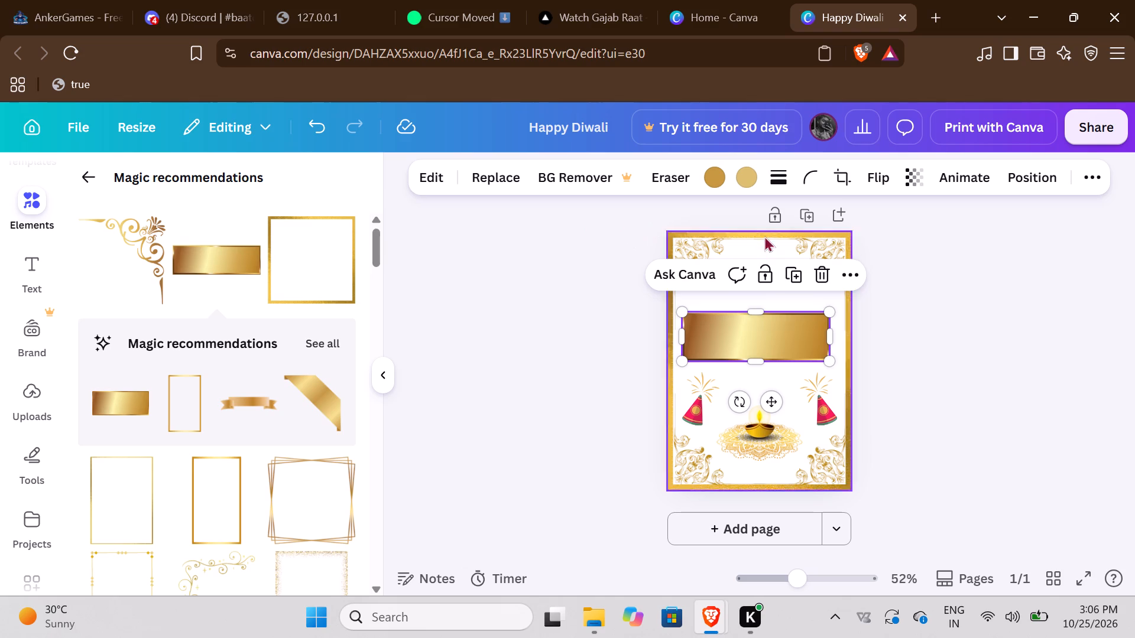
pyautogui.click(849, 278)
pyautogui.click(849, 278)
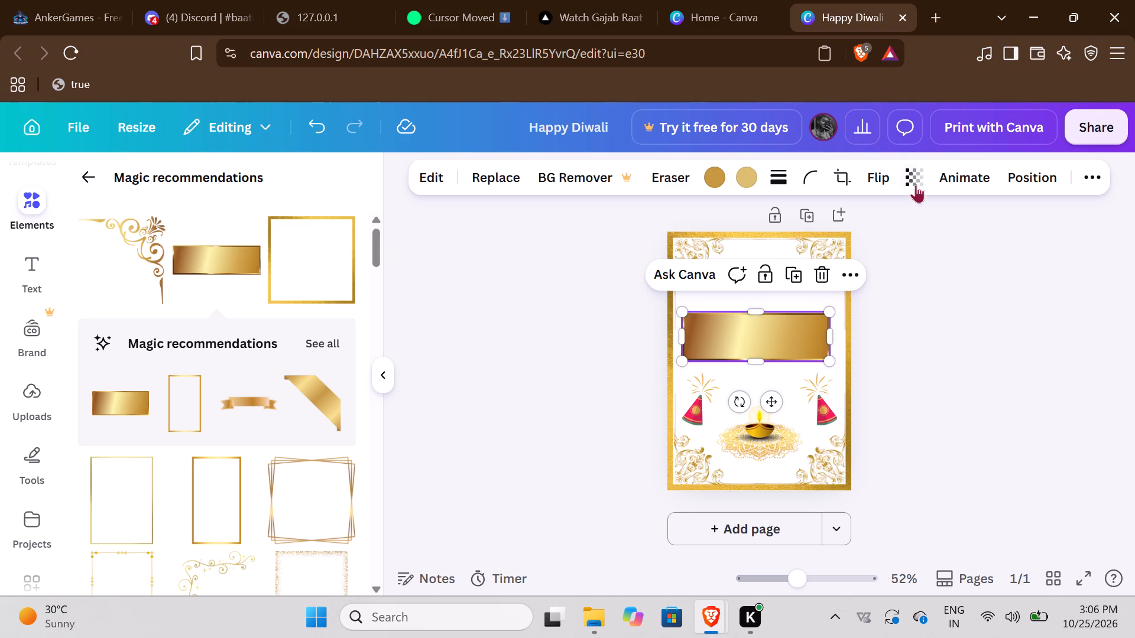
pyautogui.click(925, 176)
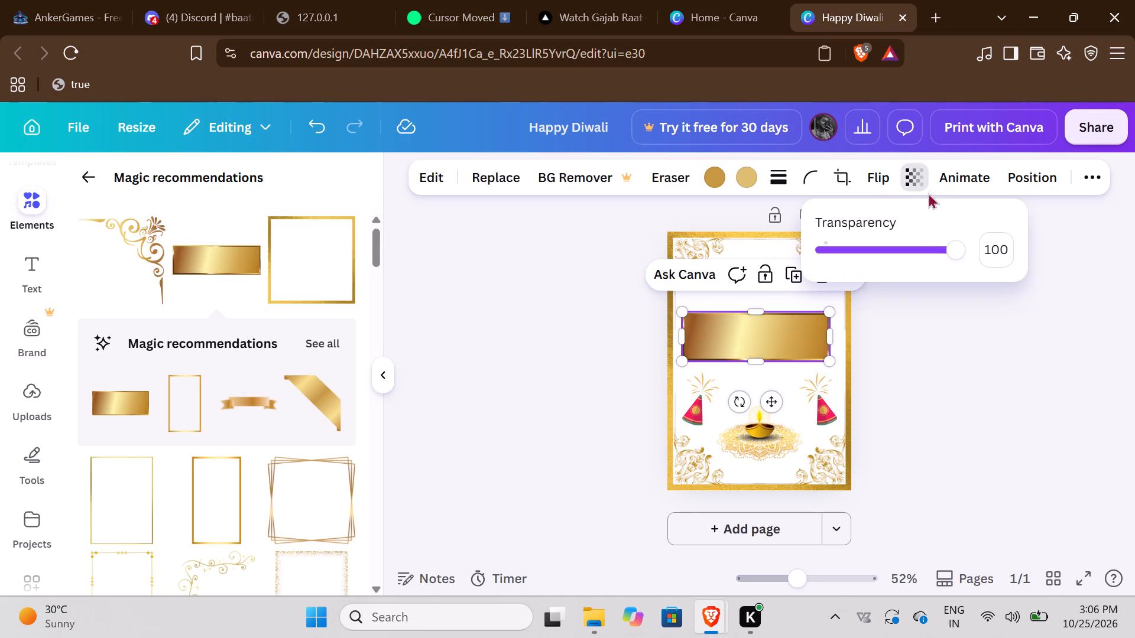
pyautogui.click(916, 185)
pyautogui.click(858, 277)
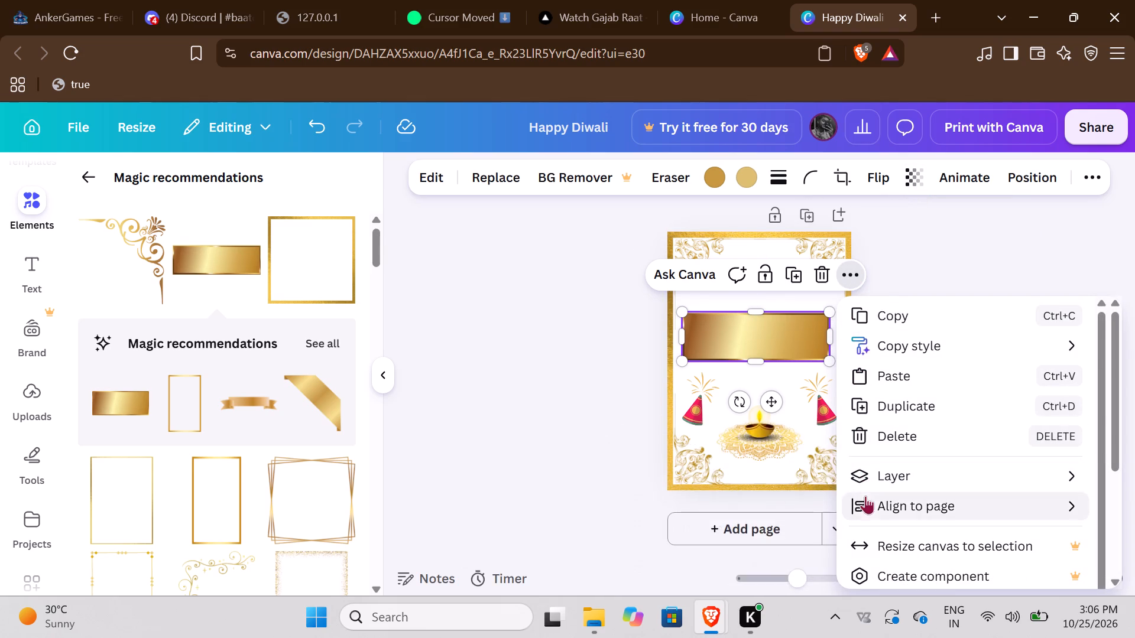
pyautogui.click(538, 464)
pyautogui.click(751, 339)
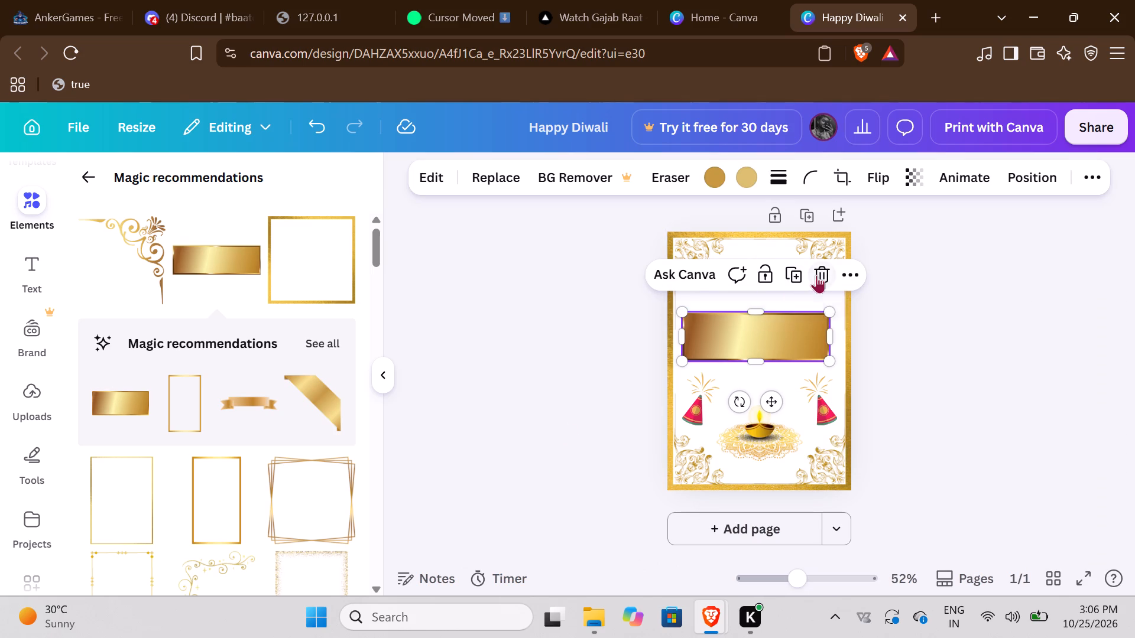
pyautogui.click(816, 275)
# Add the horizontal gold floral scroll ornament and place it along the card's top edge, centred between the upper floral corners.
pyautogui.scroll(-3, 206, 408)
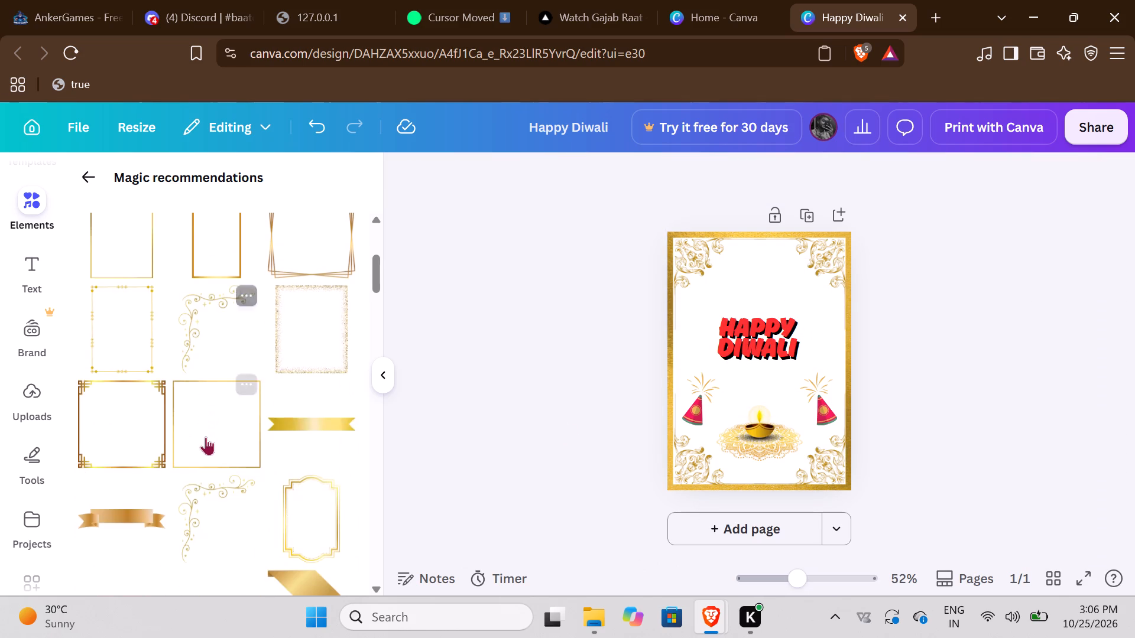
pyautogui.scroll(-4, 205, 443)
pyautogui.click(219, 358)
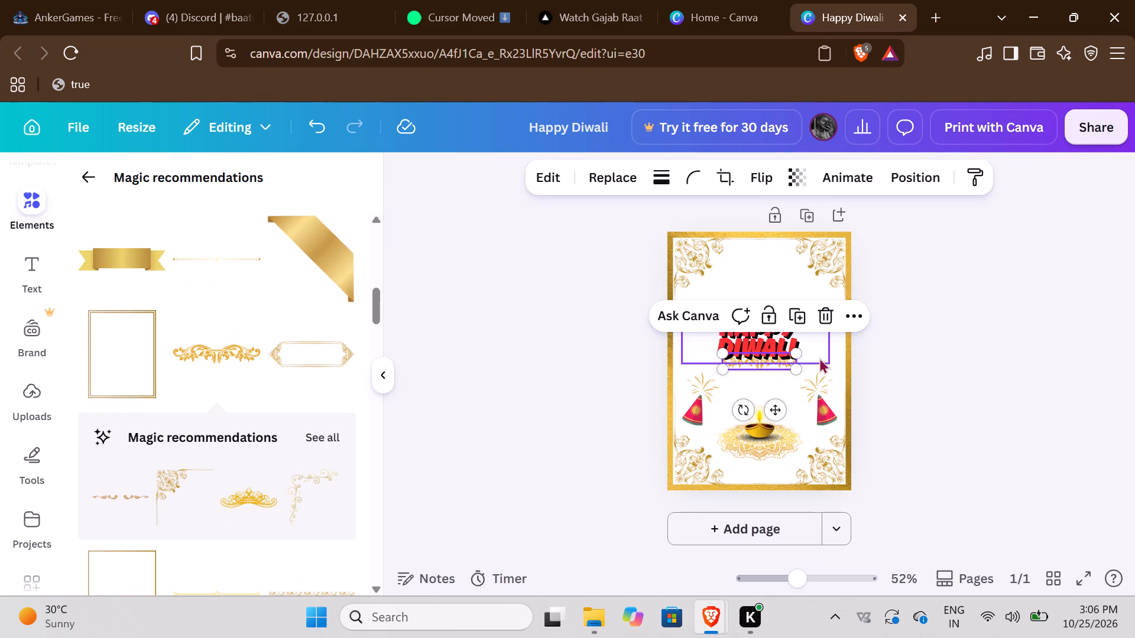
pyautogui.moveTo(757, 364); pyautogui.dragTo(755, 261)
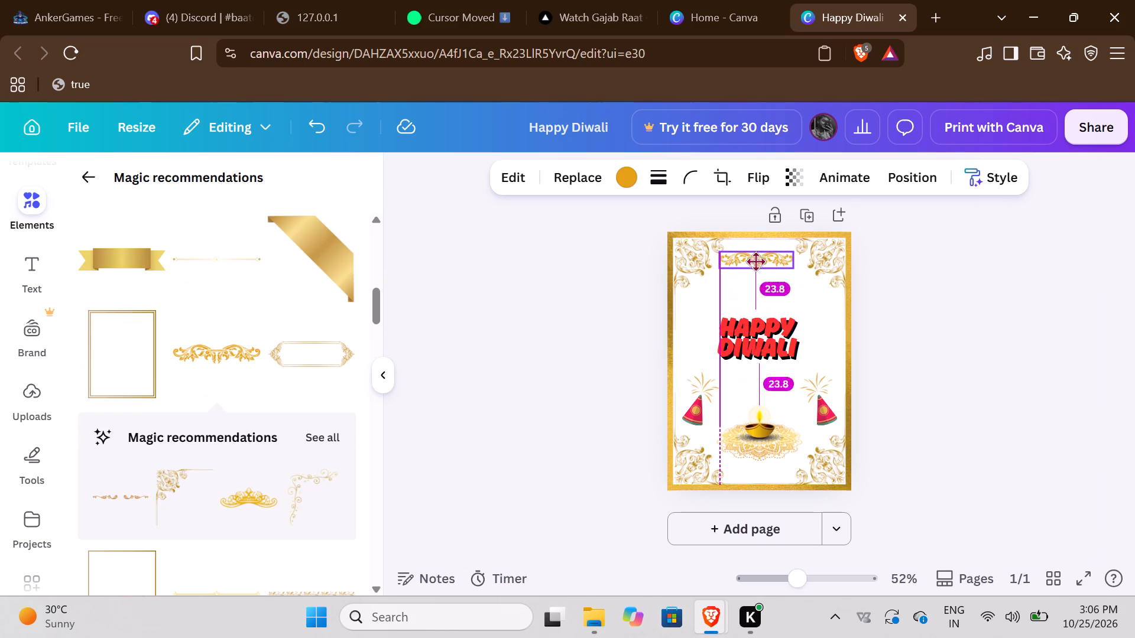
pyautogui.moveTo(755, 261); pyautogui.dragTo(757, 249)
pyautogui.click(572, 302)
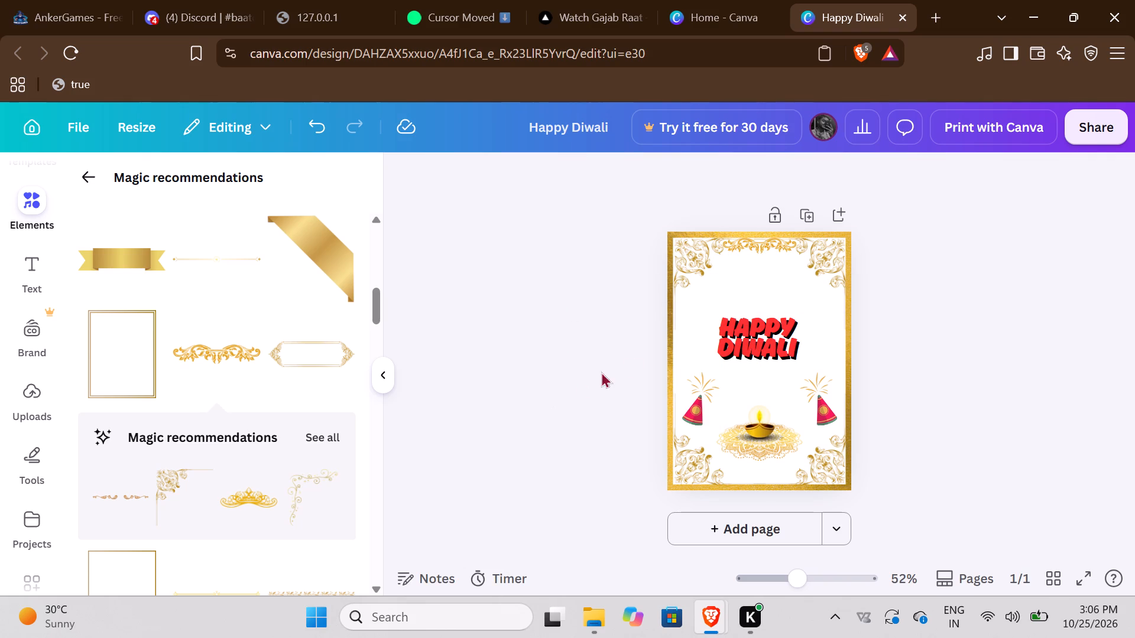
# Add the long thin gold floral divider from the Magic recommendations to the card.
pyautogui.scroll(-3, 381, 407)
pyautogui.scroll(-1, 288, 427)
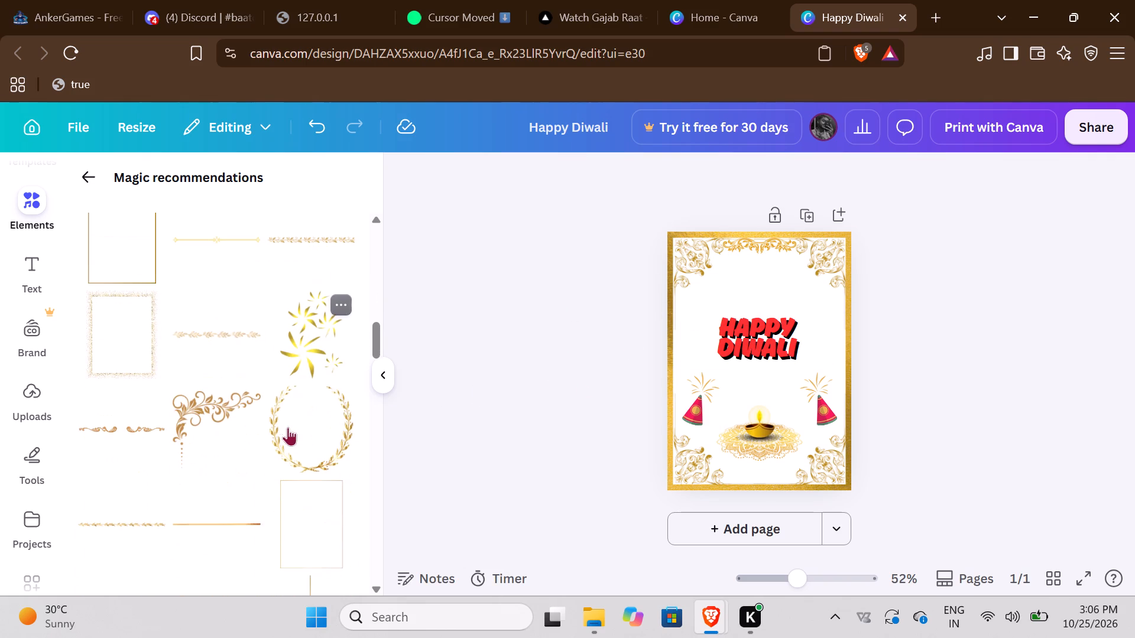
pyautogui.click(212, 344)
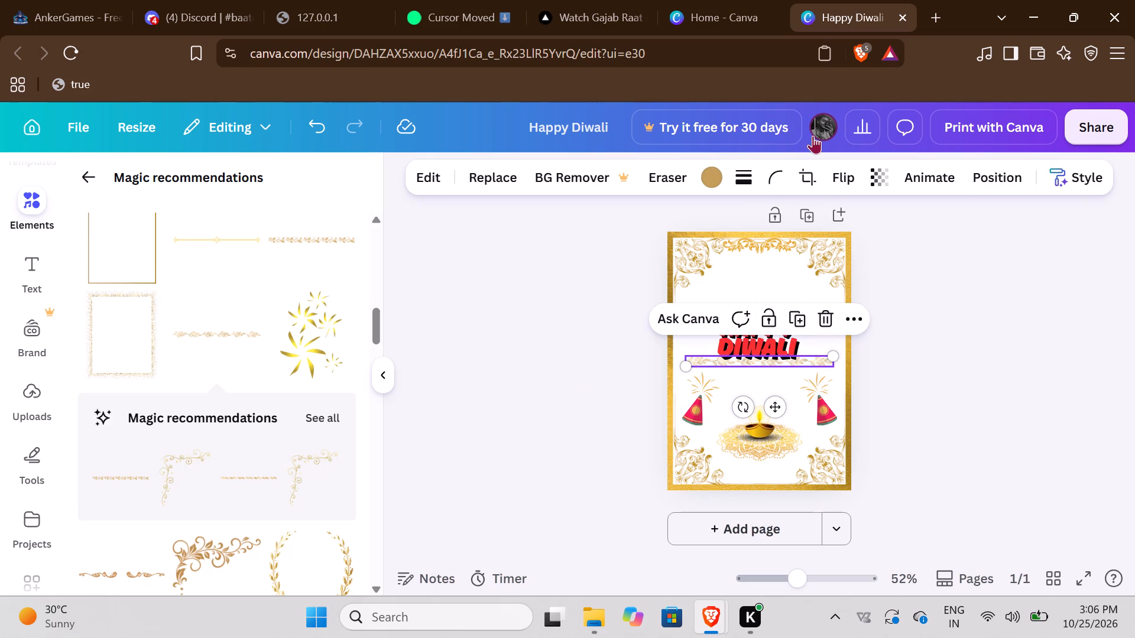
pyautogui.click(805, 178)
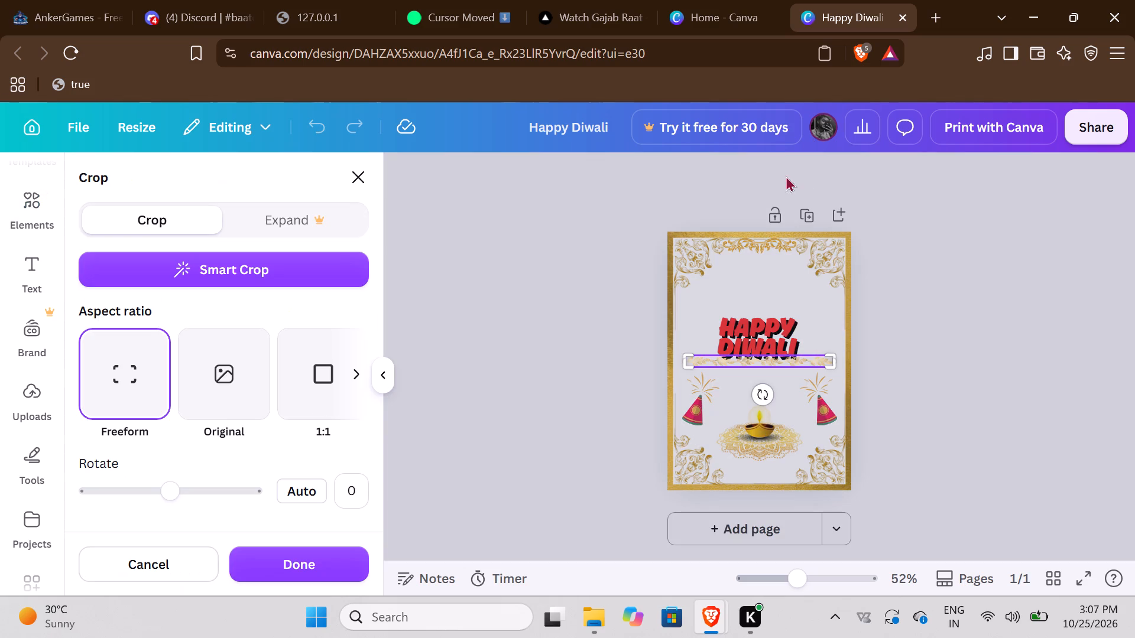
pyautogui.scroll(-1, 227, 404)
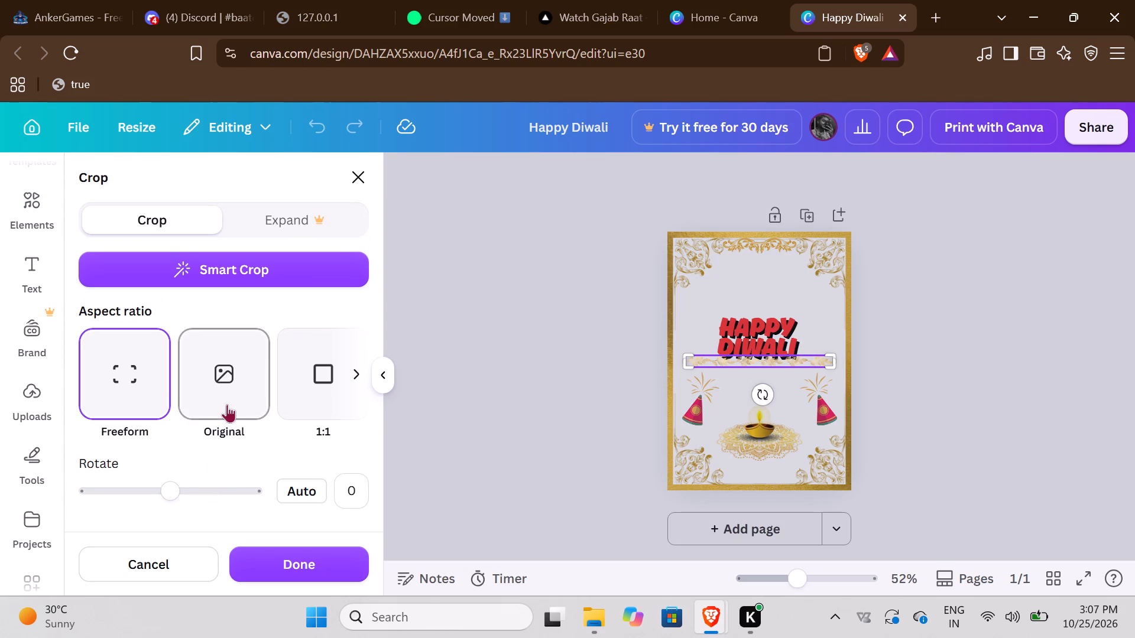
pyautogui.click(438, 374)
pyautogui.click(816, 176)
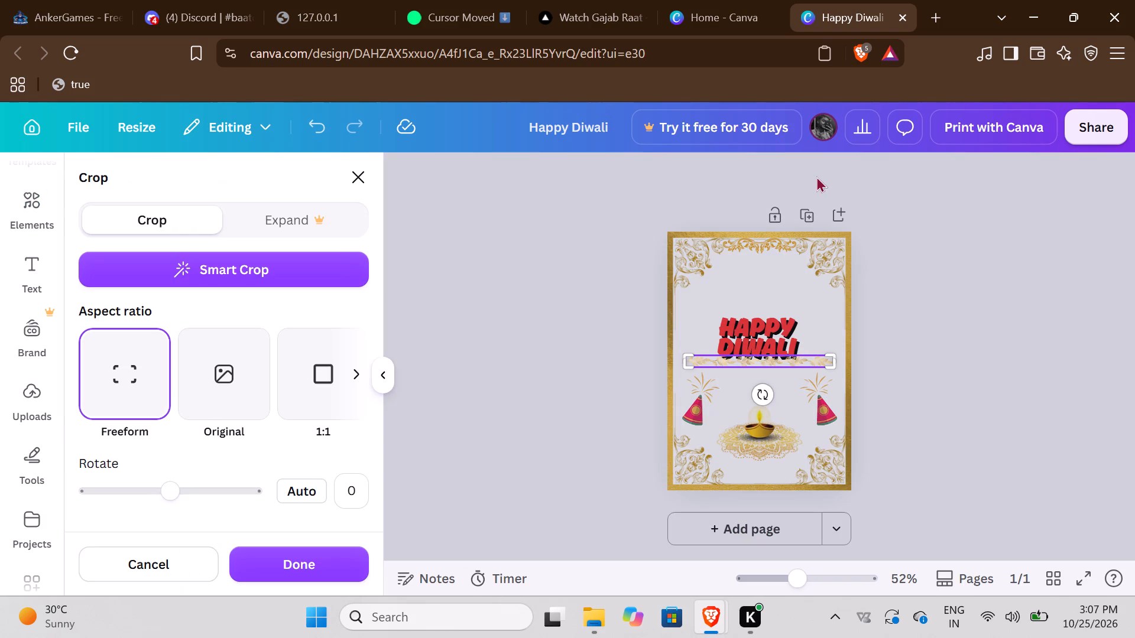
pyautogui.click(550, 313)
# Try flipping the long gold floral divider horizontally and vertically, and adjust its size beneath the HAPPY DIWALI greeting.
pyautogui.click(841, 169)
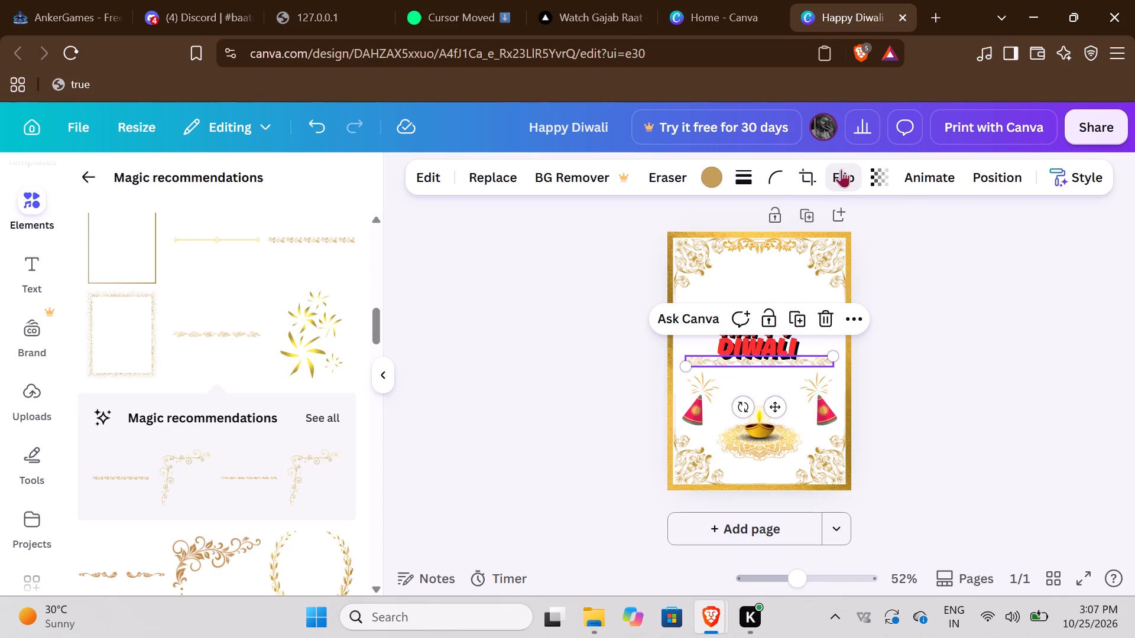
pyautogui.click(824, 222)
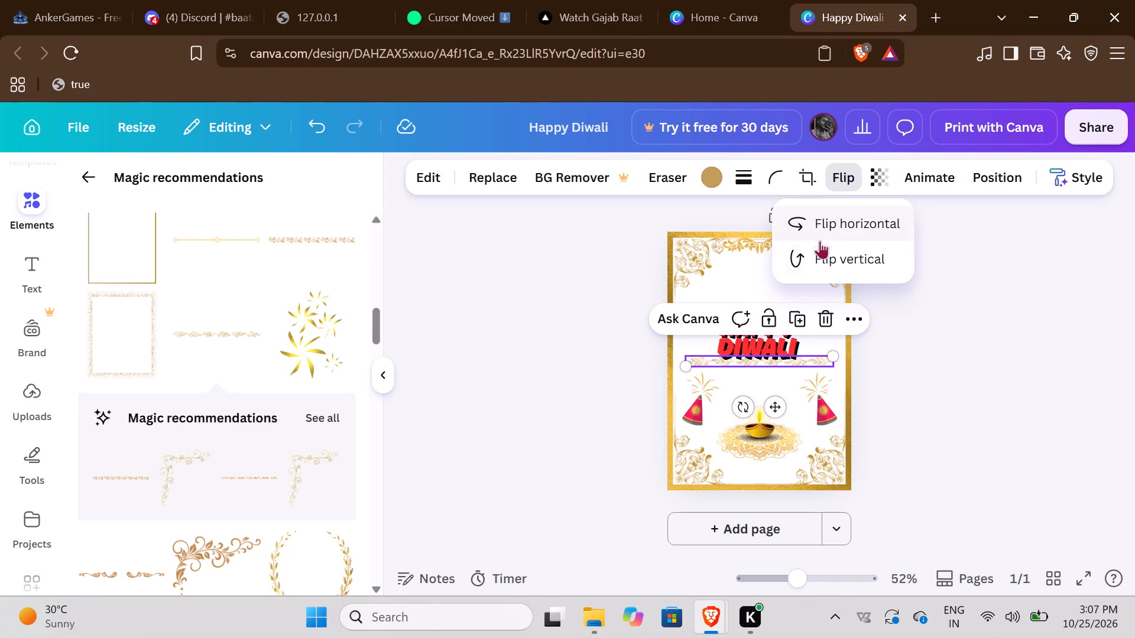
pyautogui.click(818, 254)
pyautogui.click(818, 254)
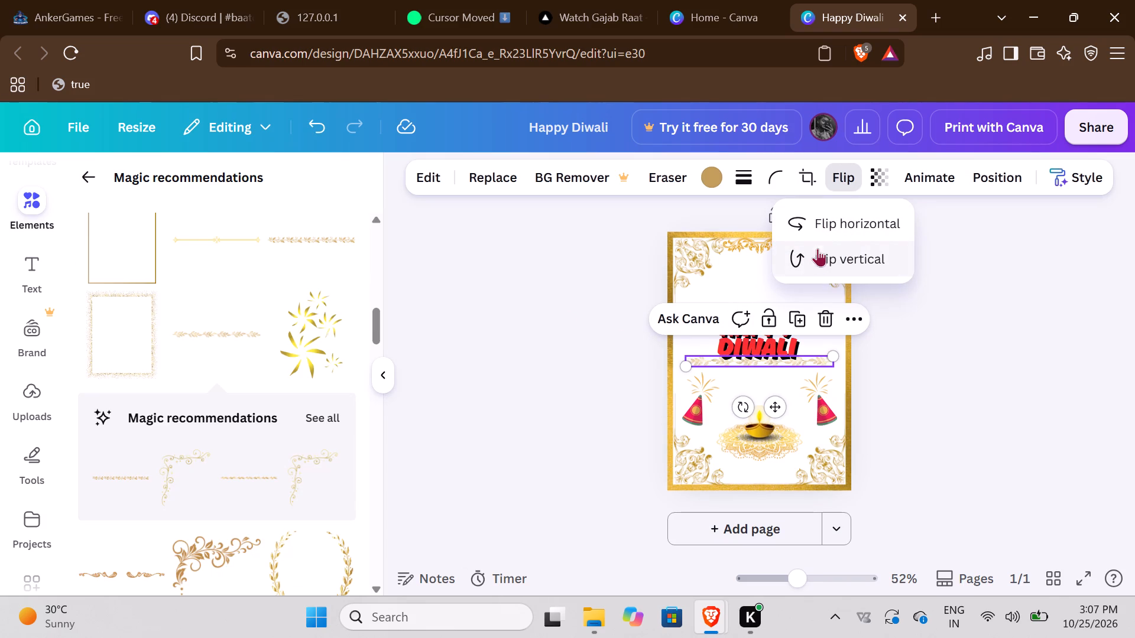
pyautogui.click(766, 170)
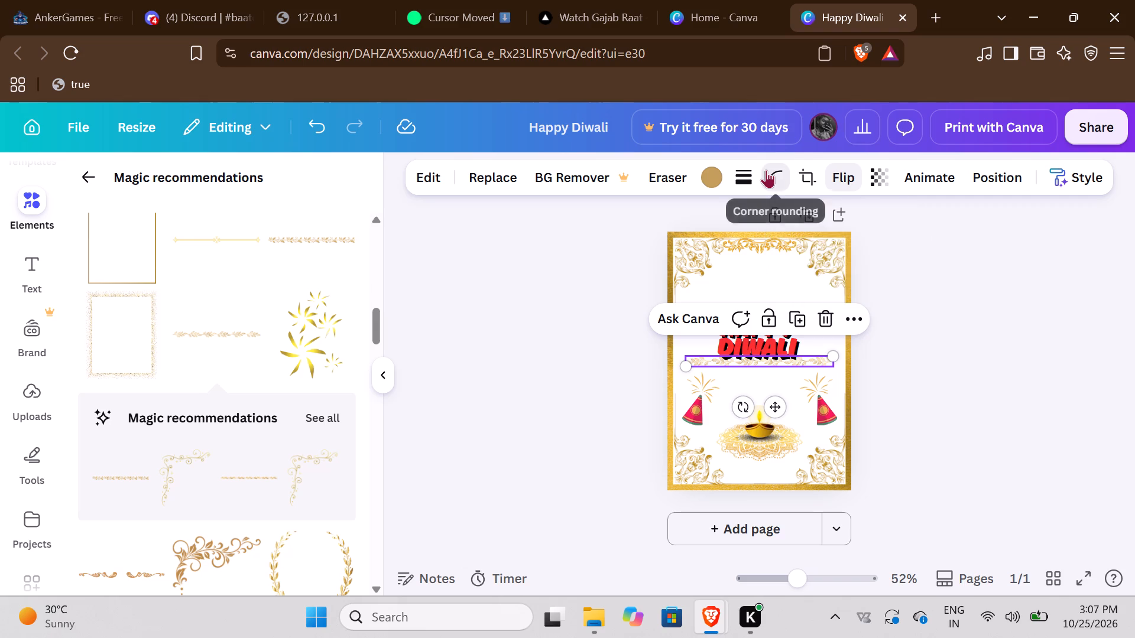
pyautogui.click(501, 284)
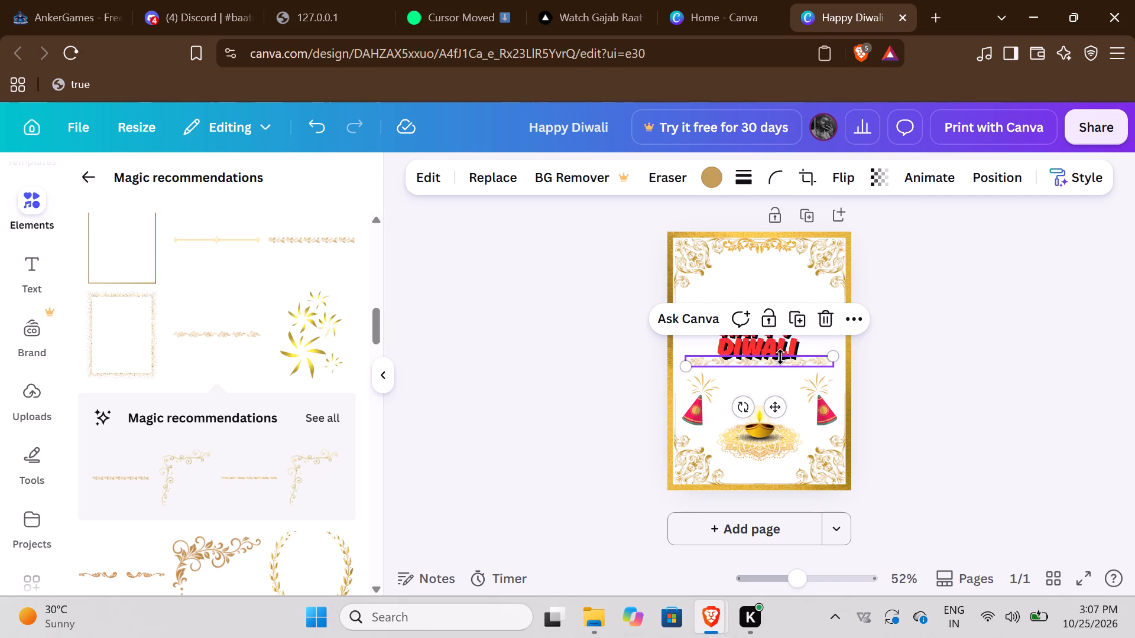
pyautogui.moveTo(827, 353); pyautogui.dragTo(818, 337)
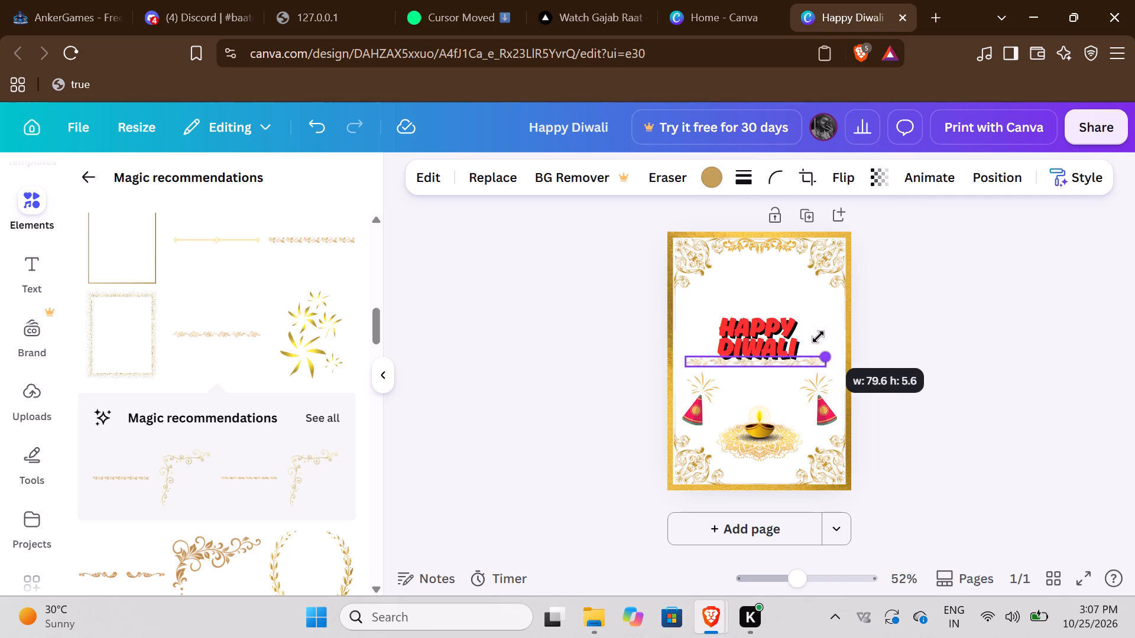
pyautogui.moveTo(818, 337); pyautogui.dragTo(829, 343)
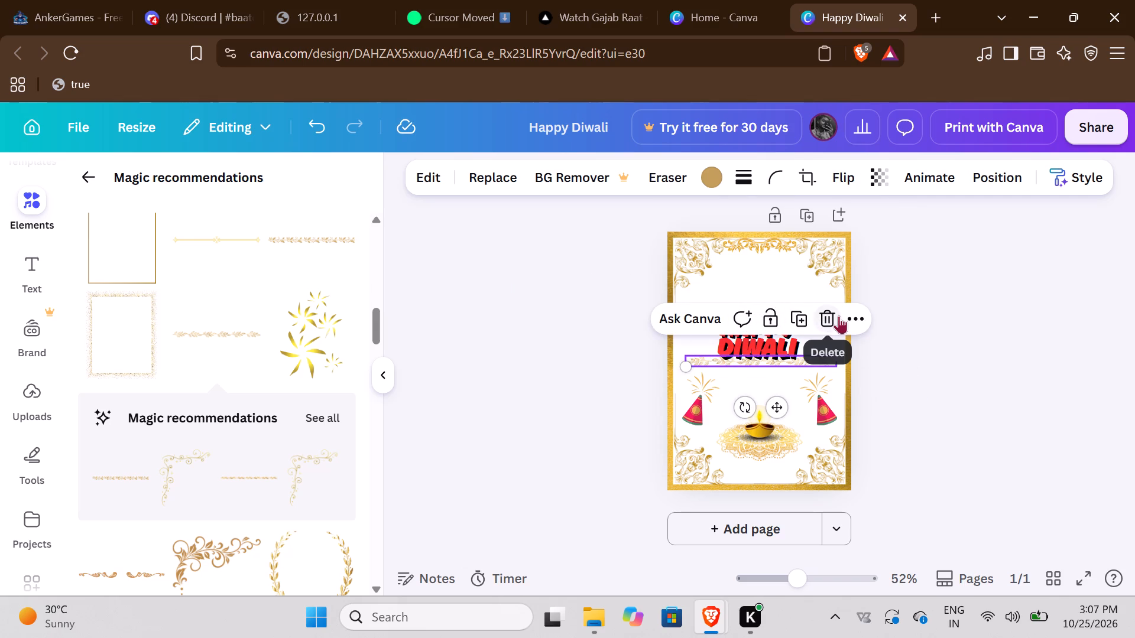
# Delete the long gold floral divider beneath the greeting from the card.
pyautogui.rightClick(789, 359)
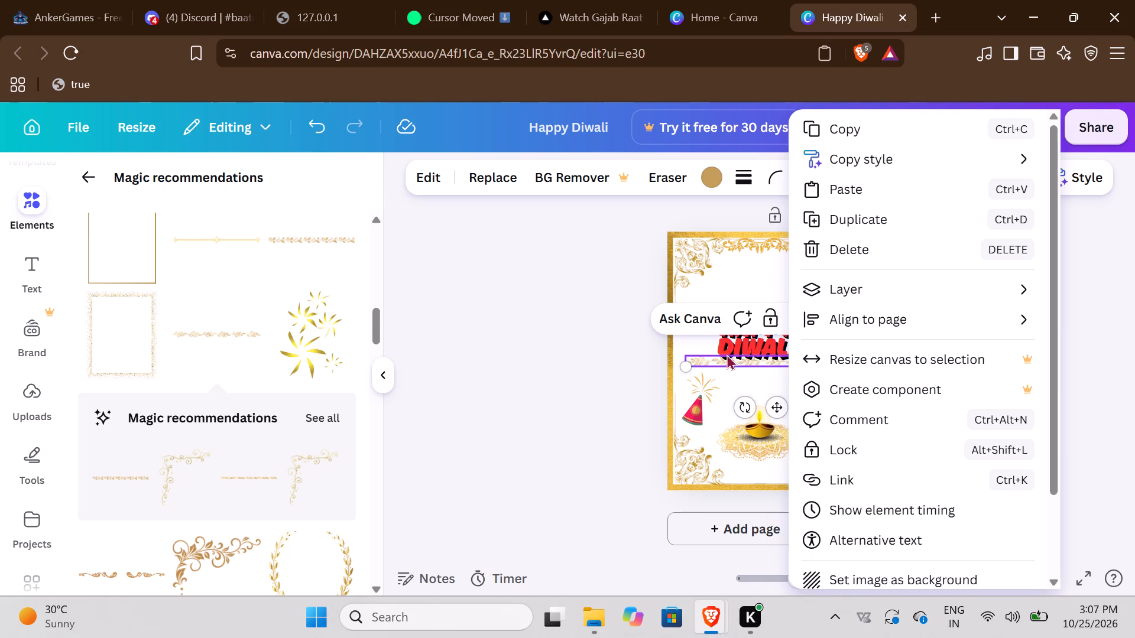
pyautogui.click(727, 354)
pyautogui.click(821, 323)
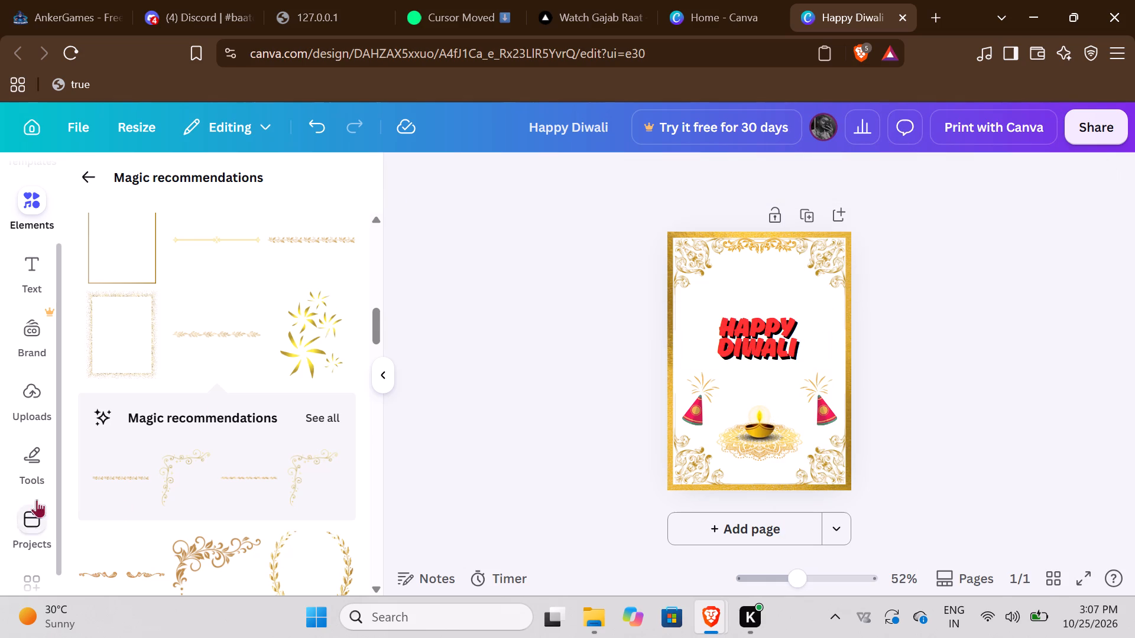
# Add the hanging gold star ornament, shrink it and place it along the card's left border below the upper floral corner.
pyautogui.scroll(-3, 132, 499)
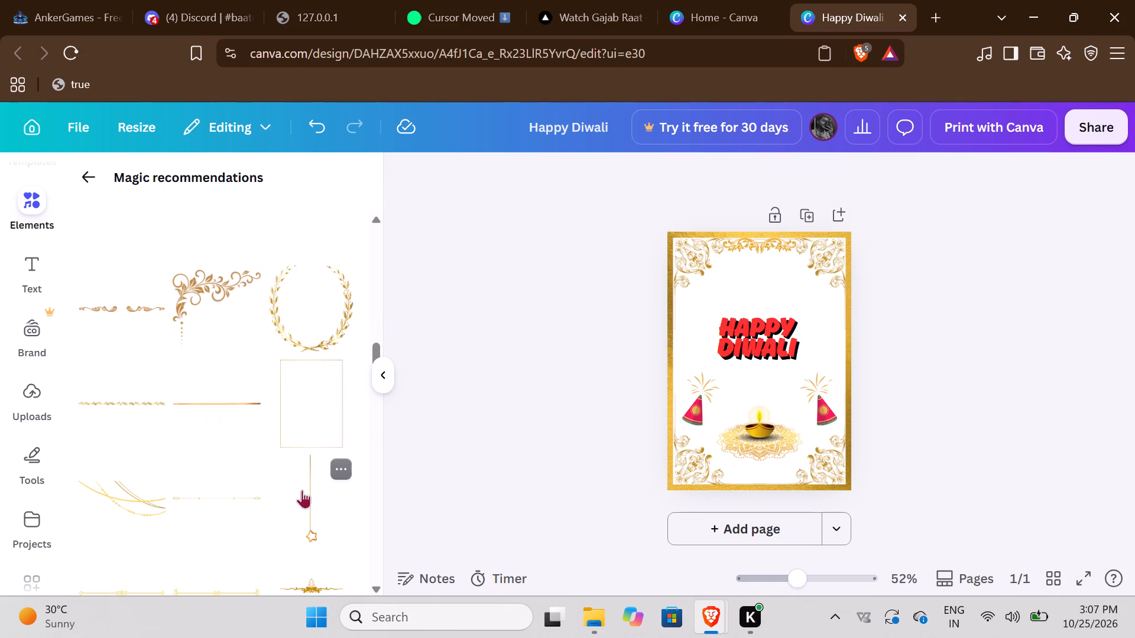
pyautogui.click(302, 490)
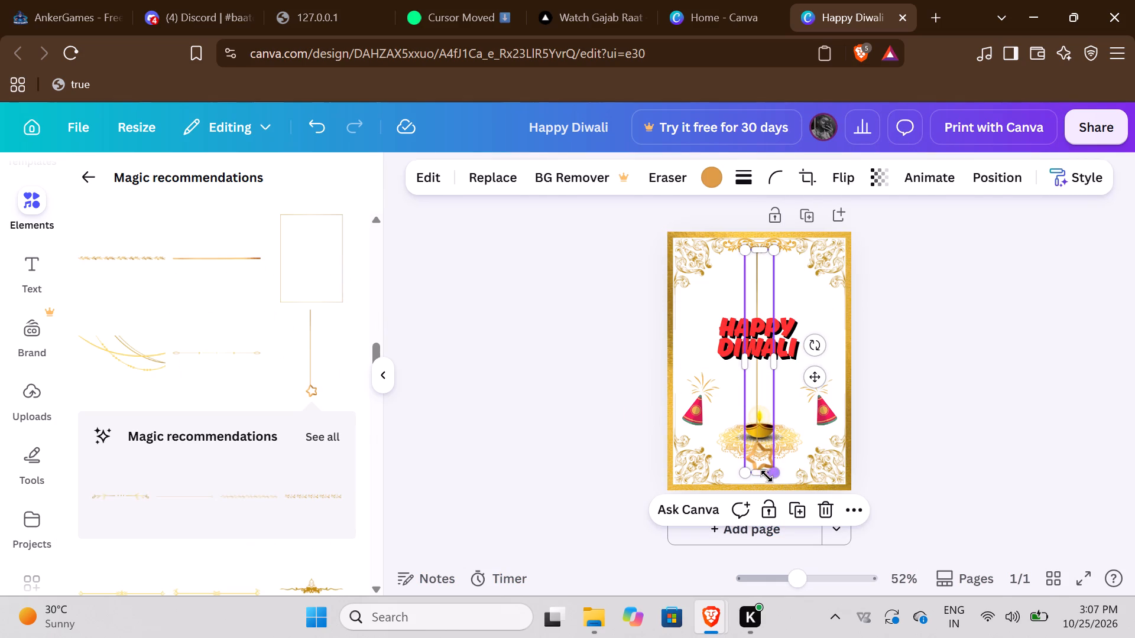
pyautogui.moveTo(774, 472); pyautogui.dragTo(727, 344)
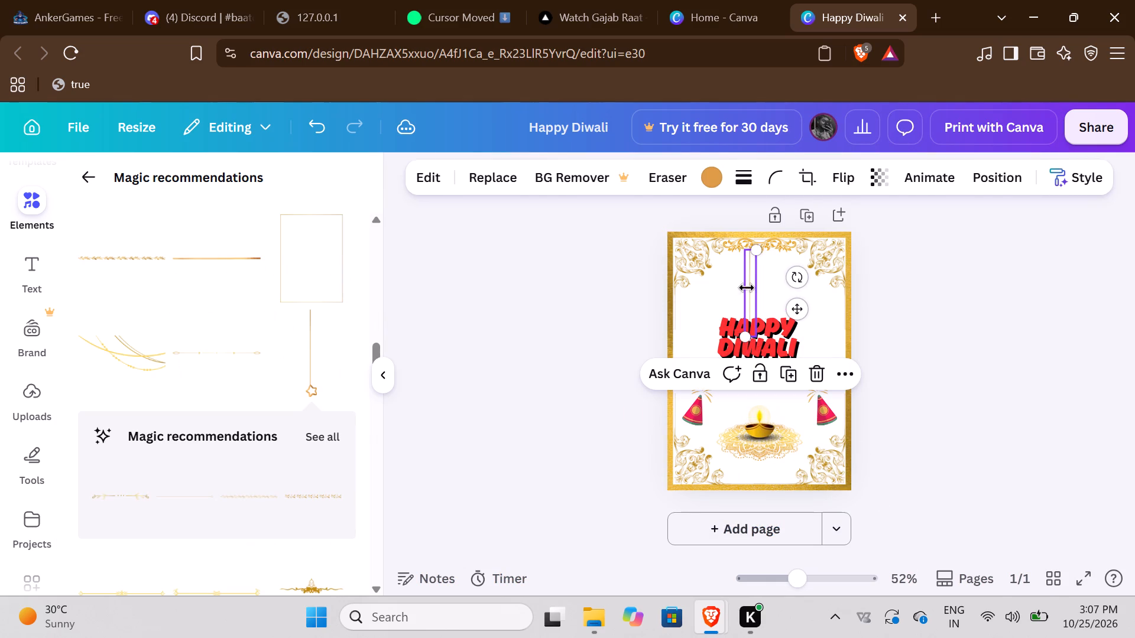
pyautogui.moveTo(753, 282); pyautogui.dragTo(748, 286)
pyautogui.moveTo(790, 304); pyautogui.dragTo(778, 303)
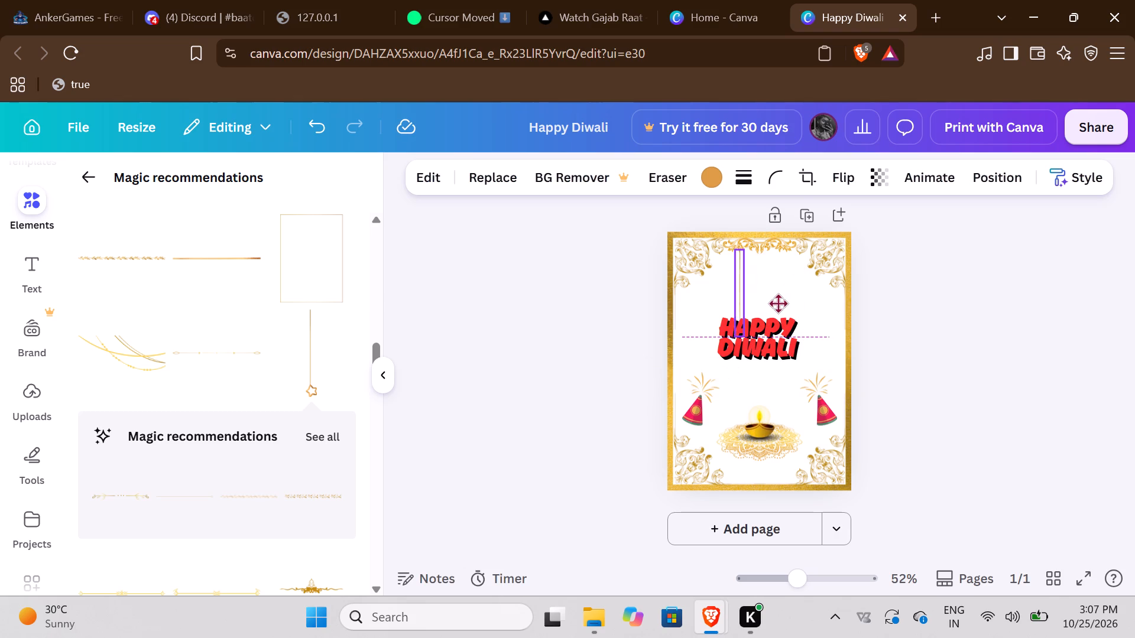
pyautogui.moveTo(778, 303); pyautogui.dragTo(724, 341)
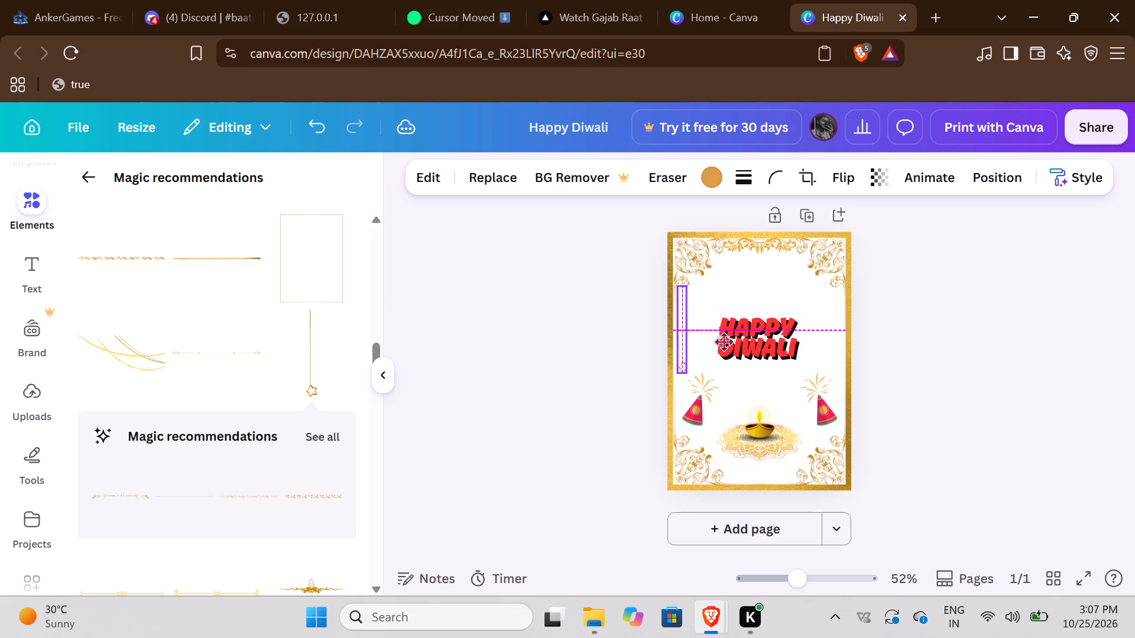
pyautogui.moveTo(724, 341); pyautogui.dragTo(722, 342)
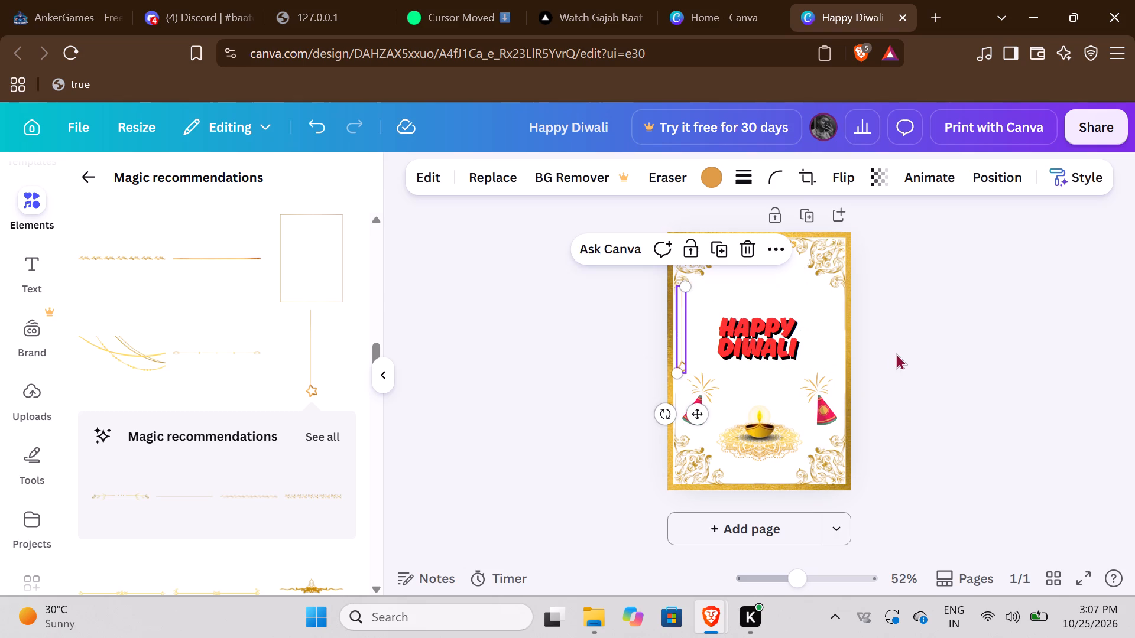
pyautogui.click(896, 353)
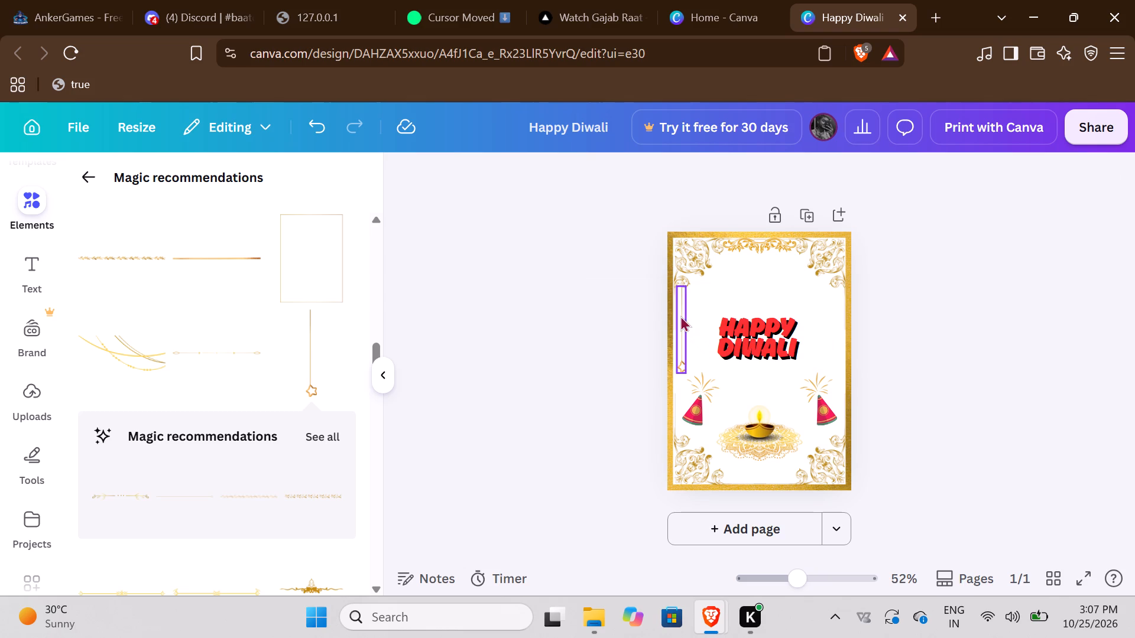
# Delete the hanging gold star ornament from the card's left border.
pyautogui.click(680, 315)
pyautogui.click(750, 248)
# Add the hanging gold baubles ornament, shrink it and place it along the card's left border below the upper floral corner.
pyautogui.scroll(-3, 259, 460)
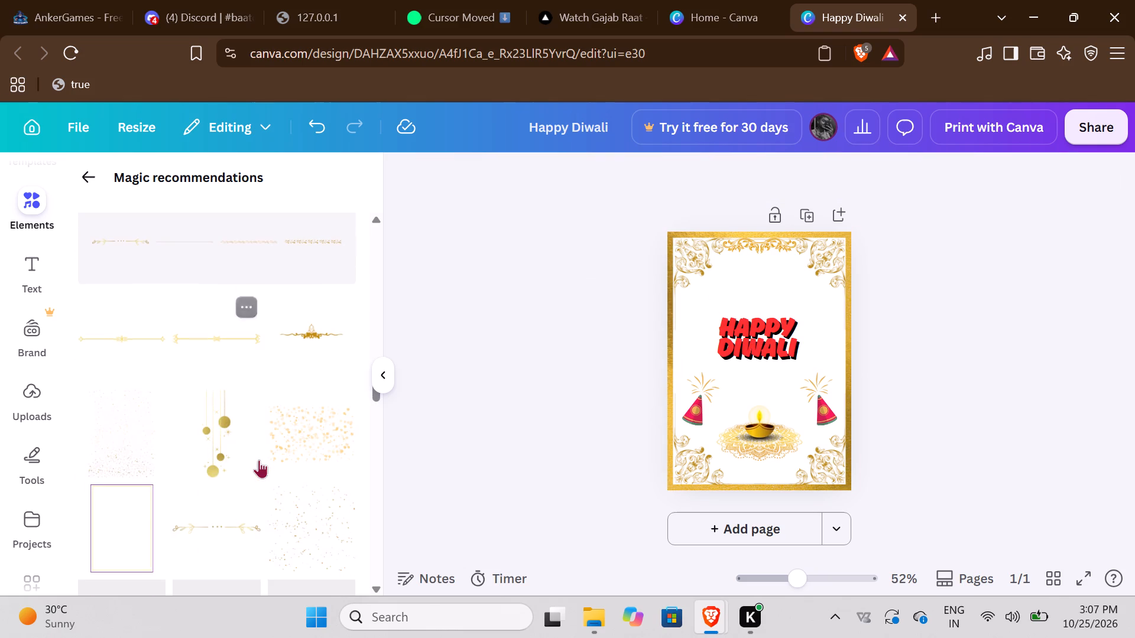
pyautogui.click(198, 457)
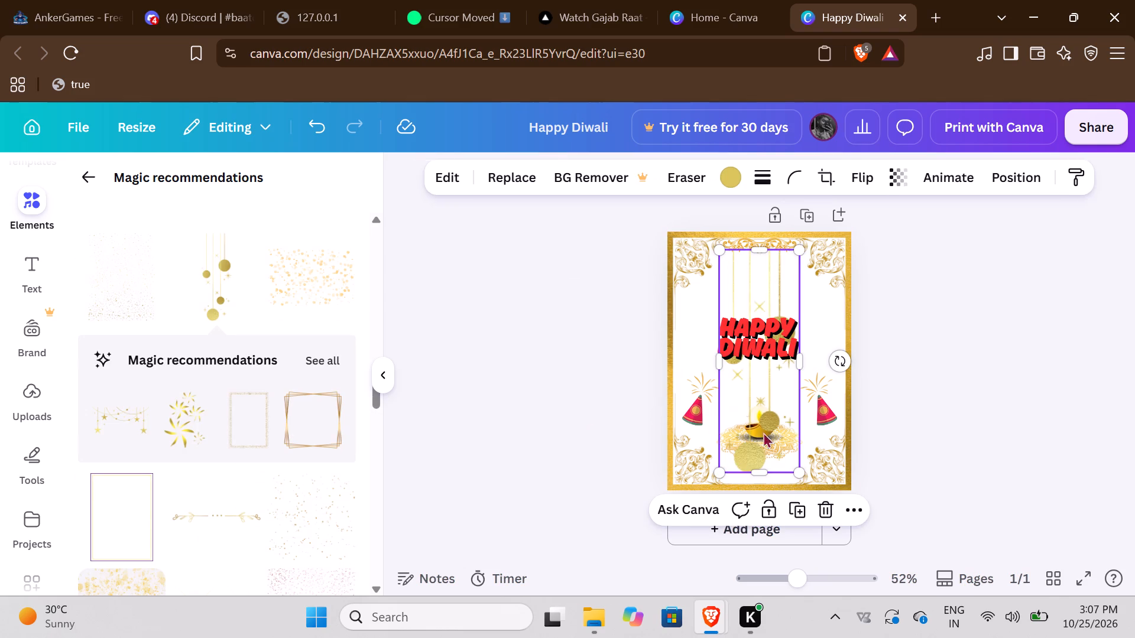
pyautogui.moveTo(796, 467); pyautogui.dragTo(734, 308)
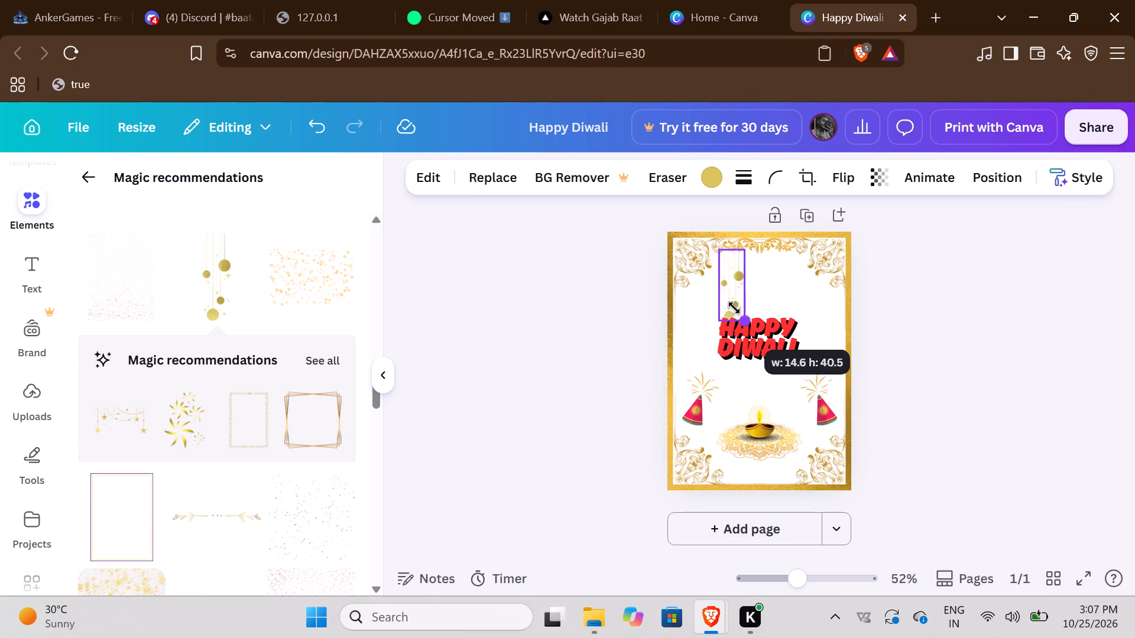
pyautogui.moveTo(734, 308); pyautogui.dragTo(731, 300)
pyautogui.moveTo(728, 274); pyautogui.dragTo(725, 275)
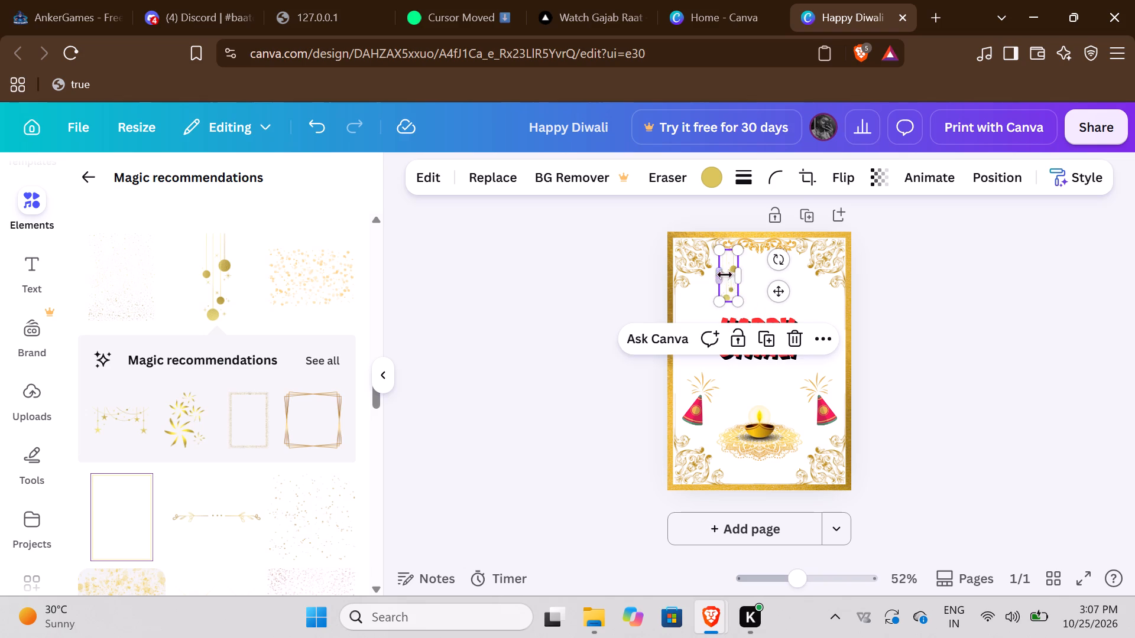
pyautogui.moveTo(725, 275); pyautogui.dragTo(685, 310)
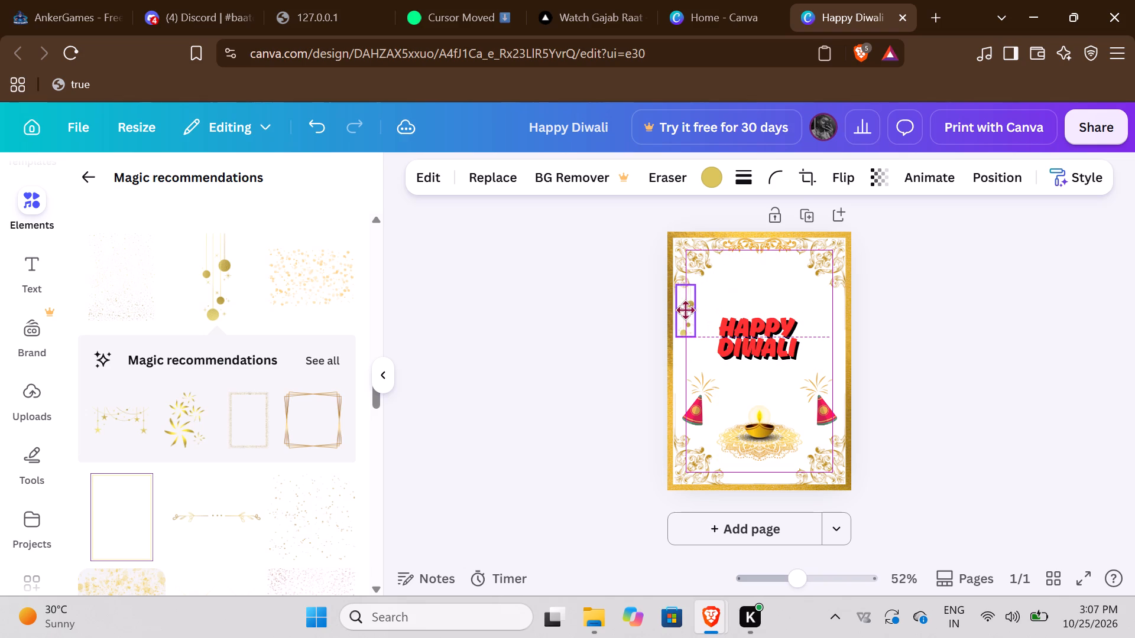
pyautogui.moveTo(685, 310); pyautogui.dragTo(685, 316)
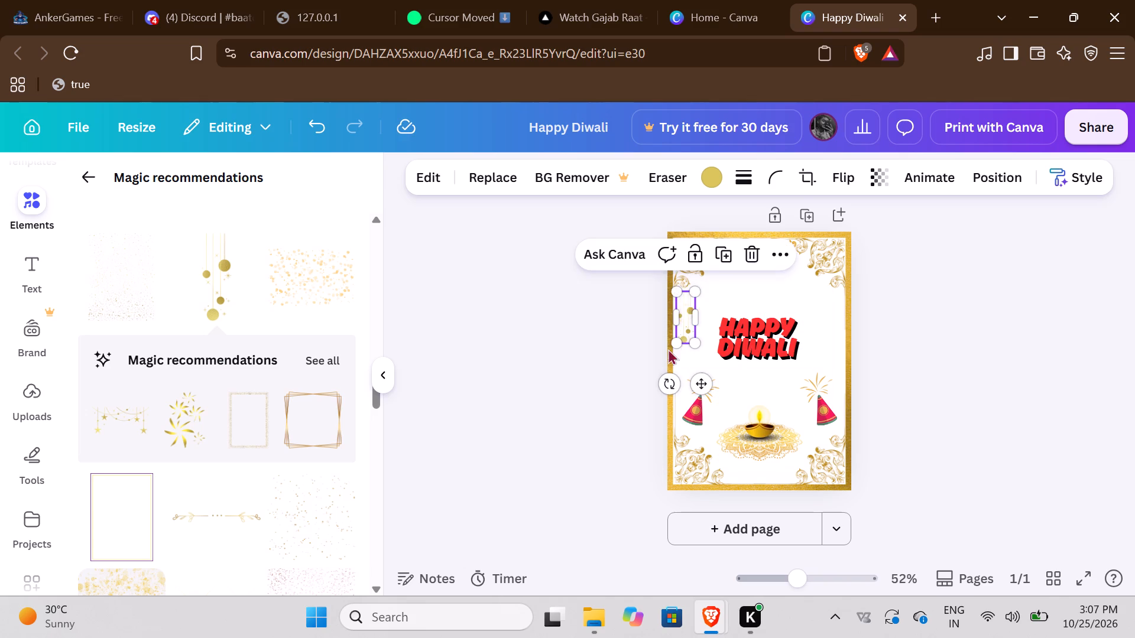
pyautogui.click(618, 402)
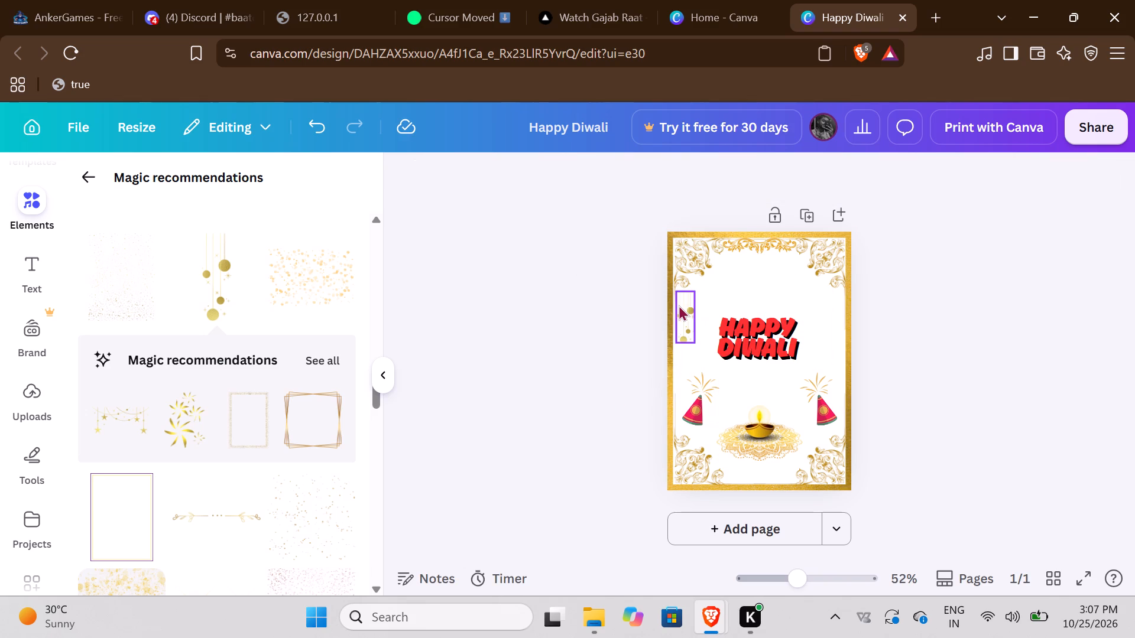
# Copy the hanging gold baubles and paste a duplicate slightly offset from the original at the card's left border.
pyautogui.click(679, 304)
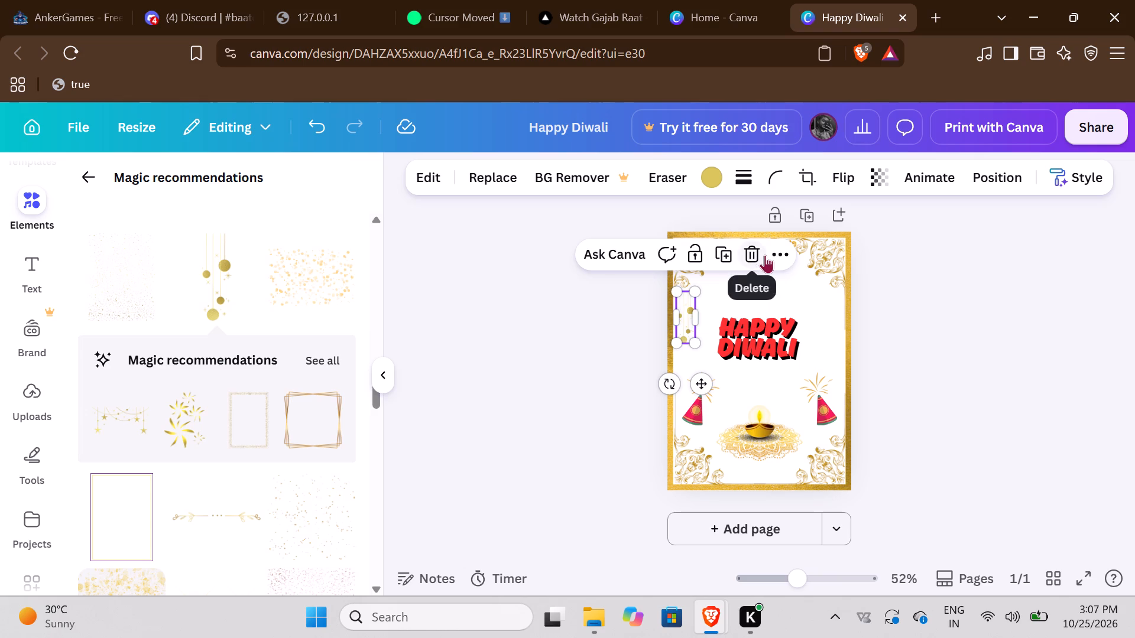
pyautogui.click(767, 255)
pyautogui.click(797, 288)
pyautogui.rightClick(799, 289)
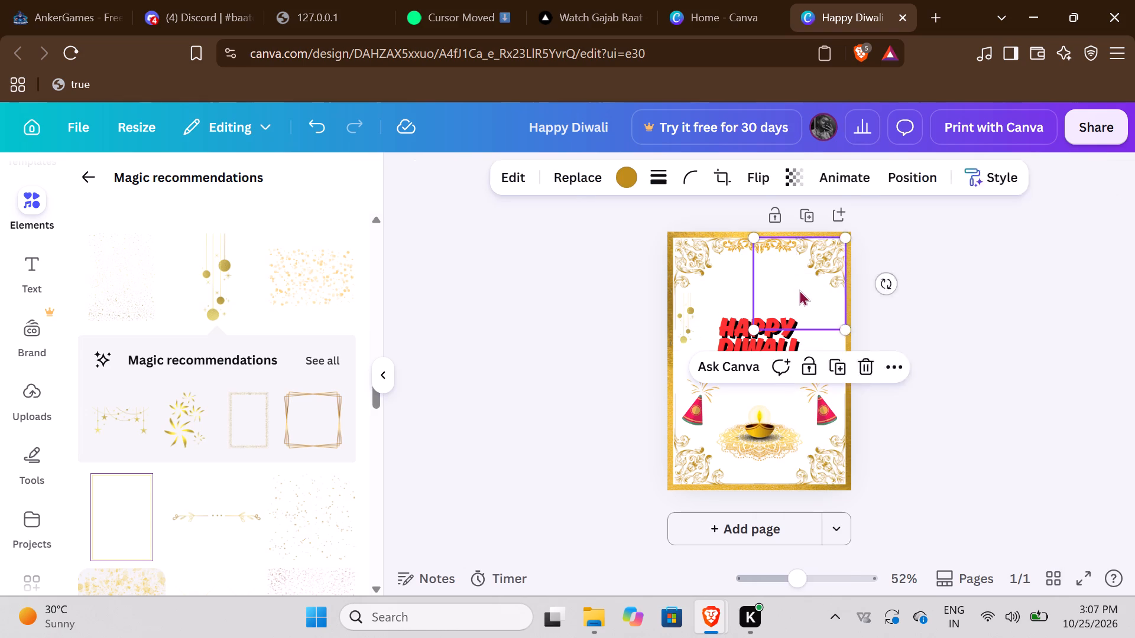
pyautogui.click(857, 188)
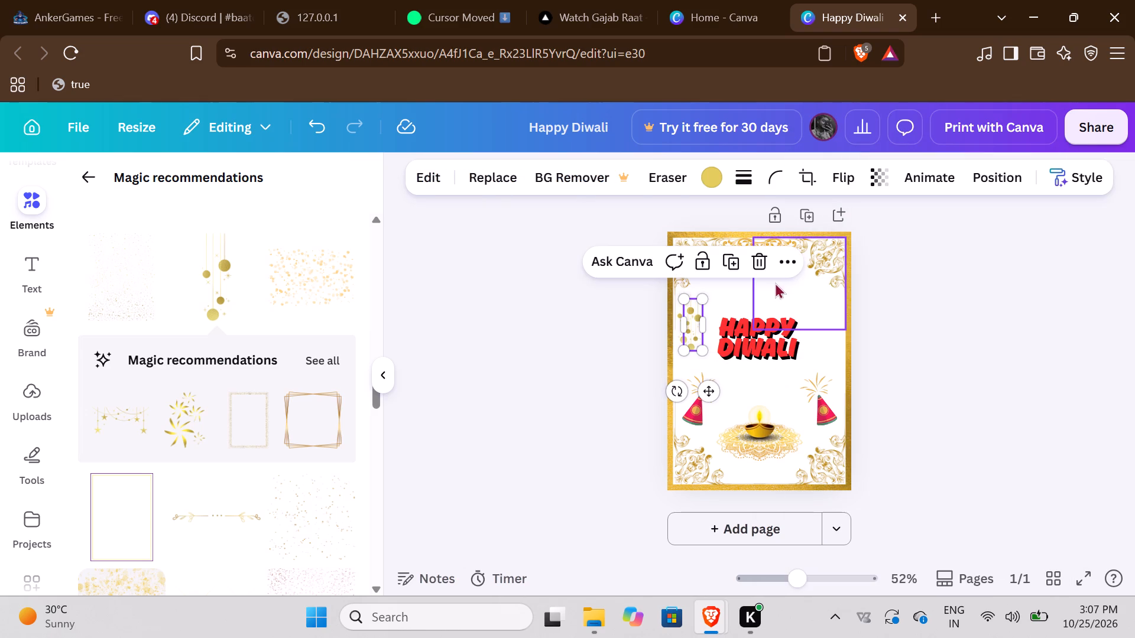
pyautogui.click(792, 295)
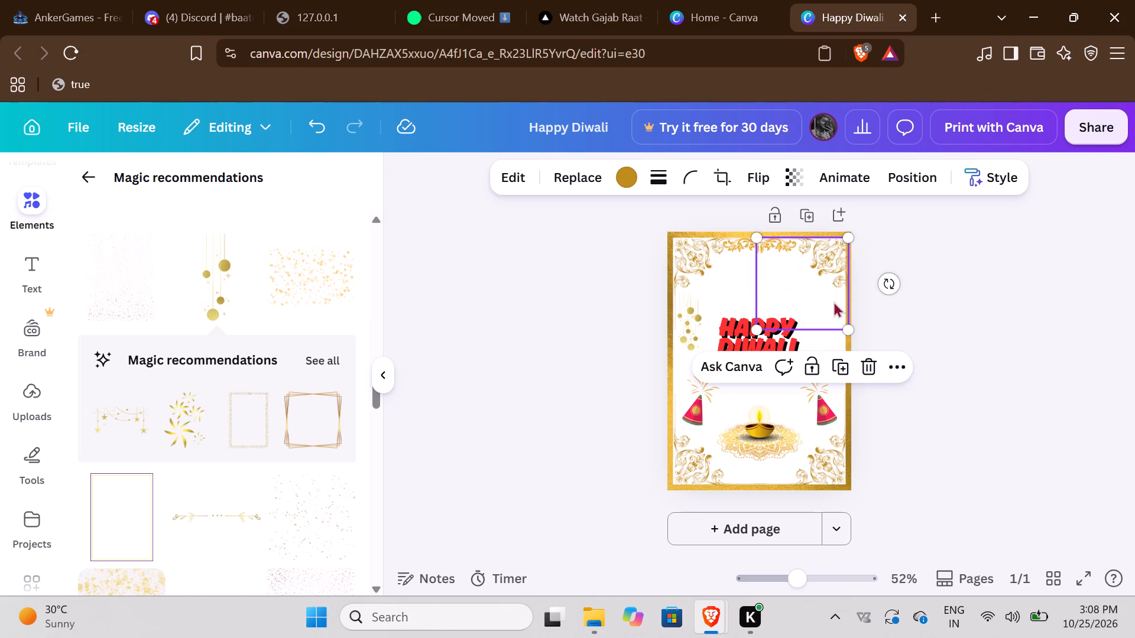
pyautogui.click(883, 301)
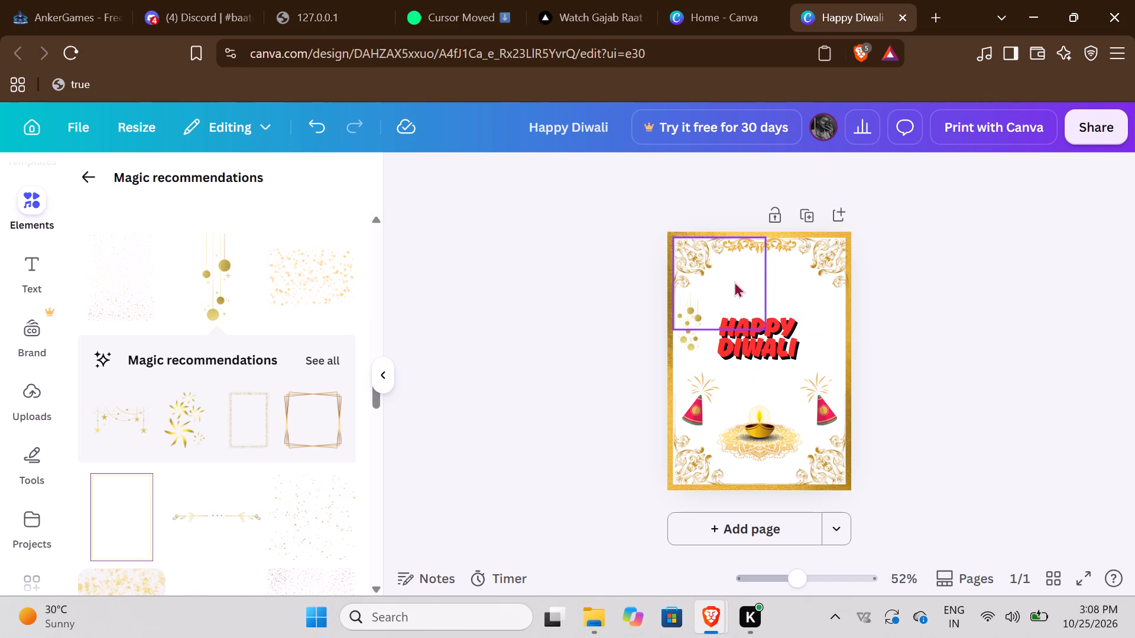
# Paste another copy of the gold baubles, place it along the card's right border below the upper floral corner, and enlarge it slightly.
pyautogui.rightClick(748, 377)
pyautogui.click(815, 185)
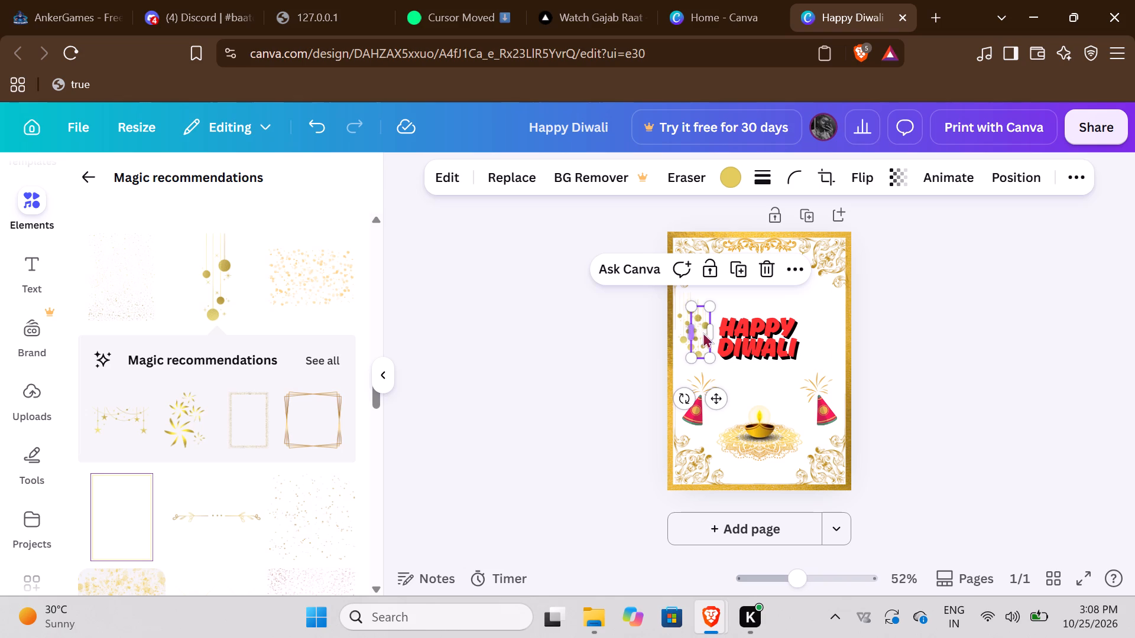
pyautogui.moveTo(701, 330); pyautogui.dragTo(715, 325)
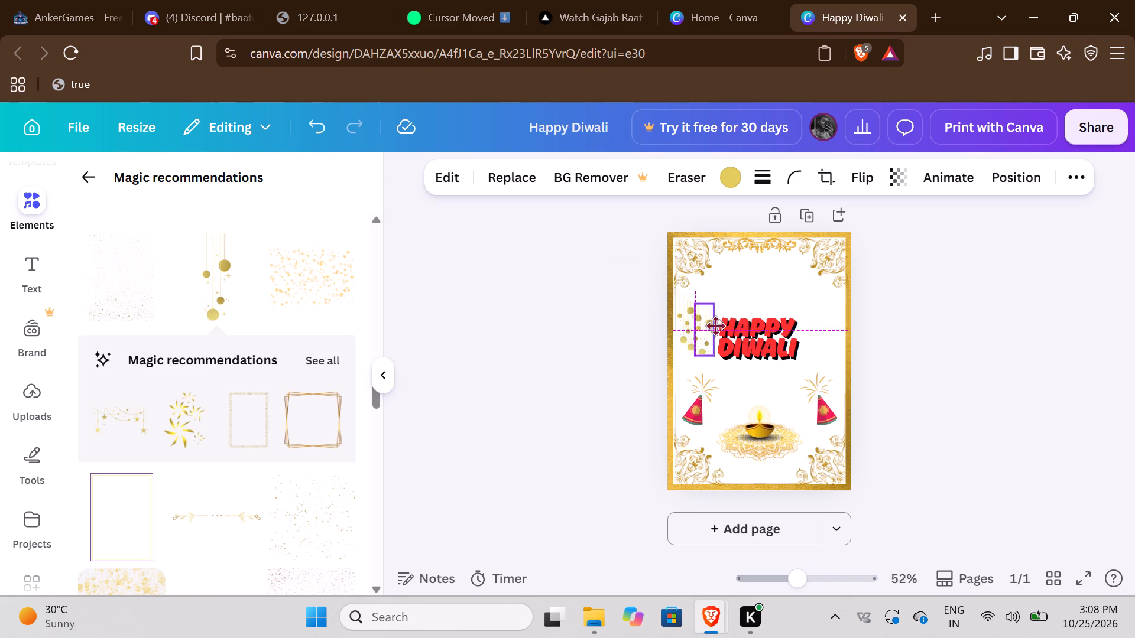
pyautogui.moveTo(715, 325); pyautogui.dragTo(837, 310)
pyautogui.moveTo(823, 333); pyautogui.dragTo(815, 338)
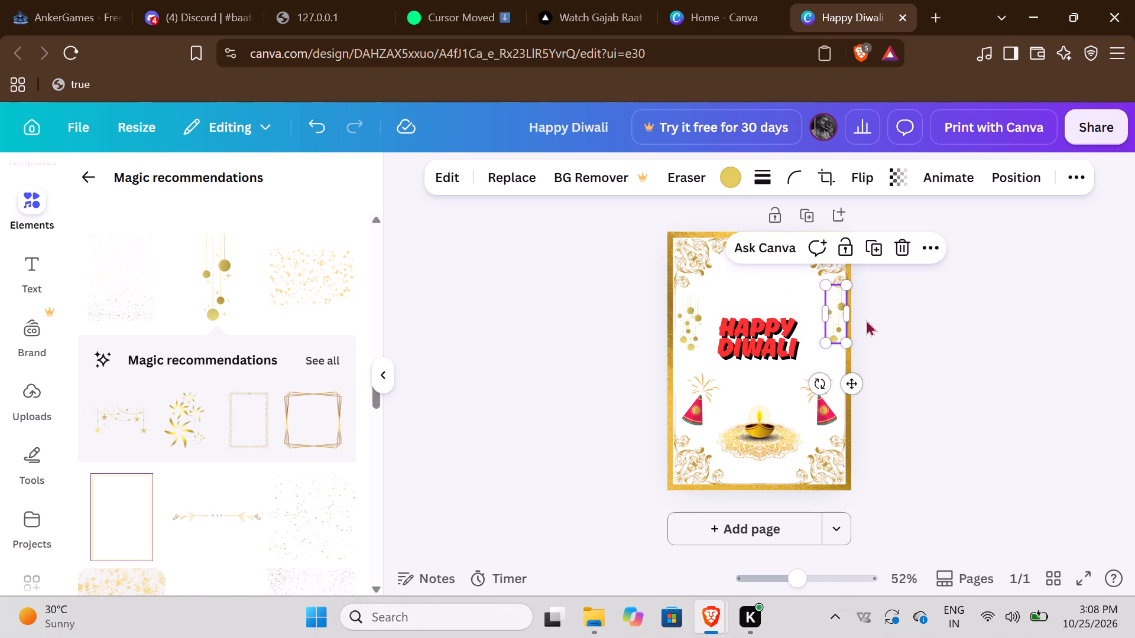
pyautogui.click(765, 382)
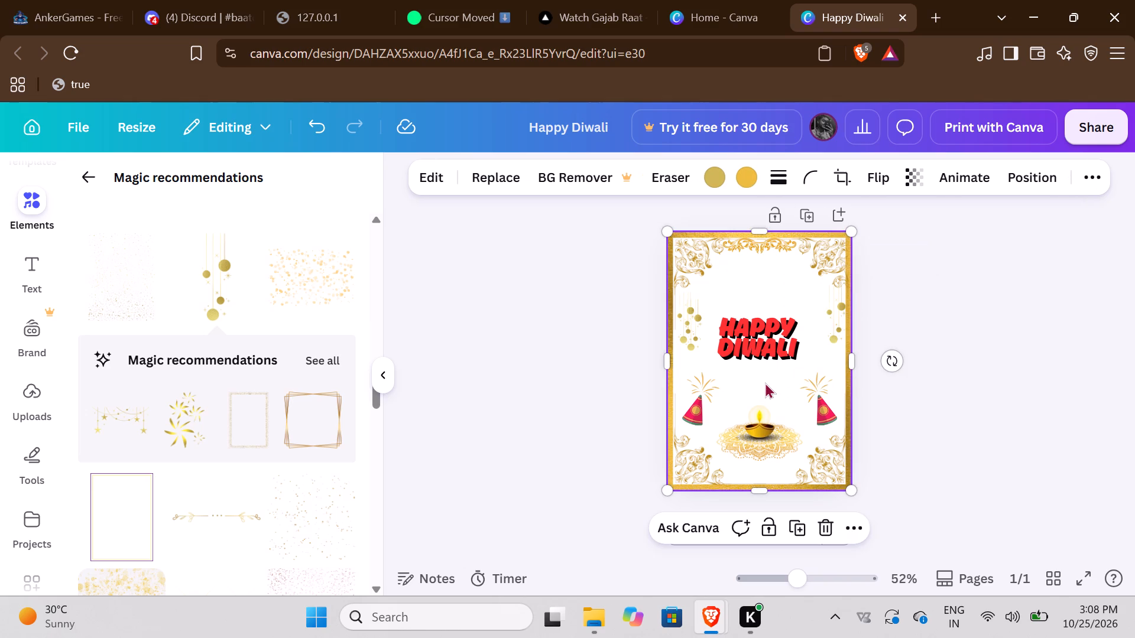
# Add the blue and teal mandala with black outlines from the Magic recommendations to the card.
pyautogui.scroll(-4, 188, 506)
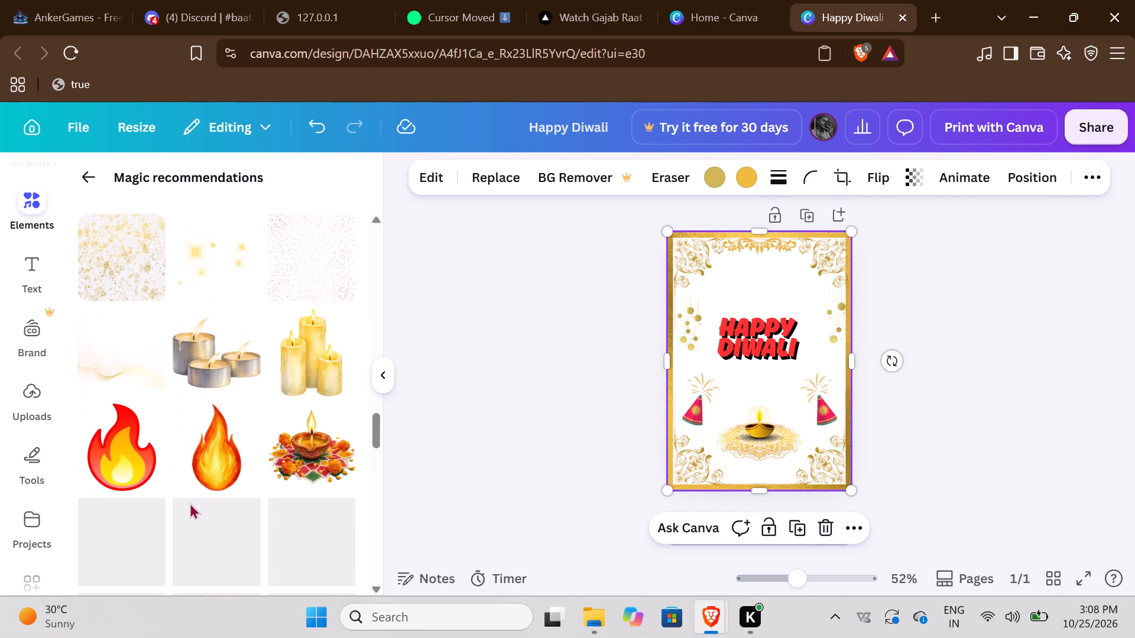
pyautogui.scroll(-4, 190, 503)
pyautogui.scroll(-2, 292, 450)
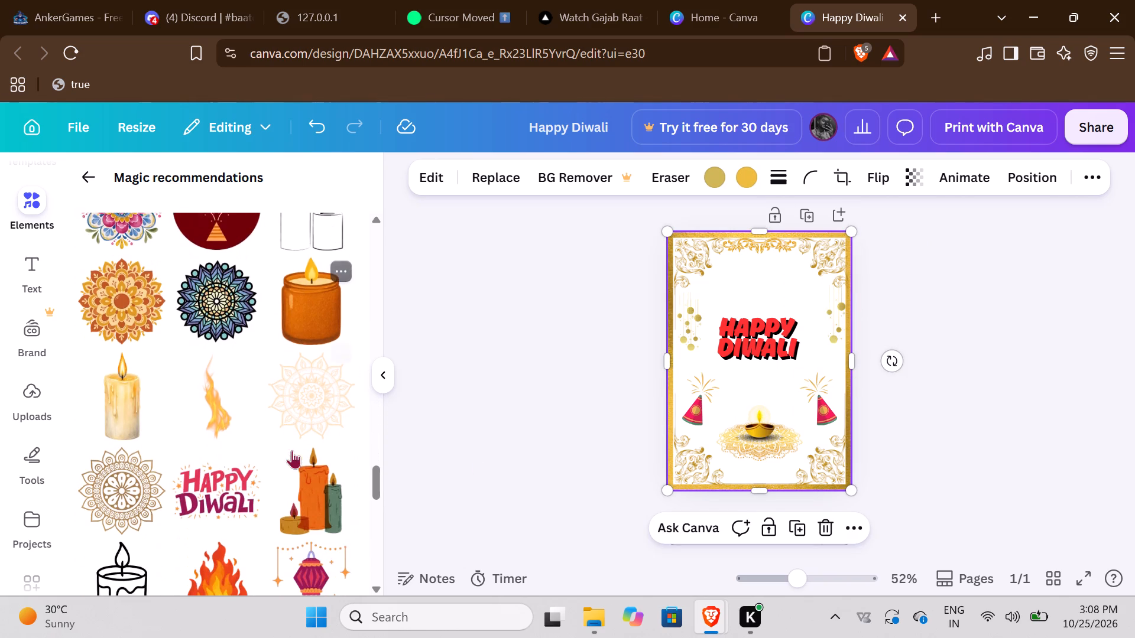
pyautogui.click(207, 305)
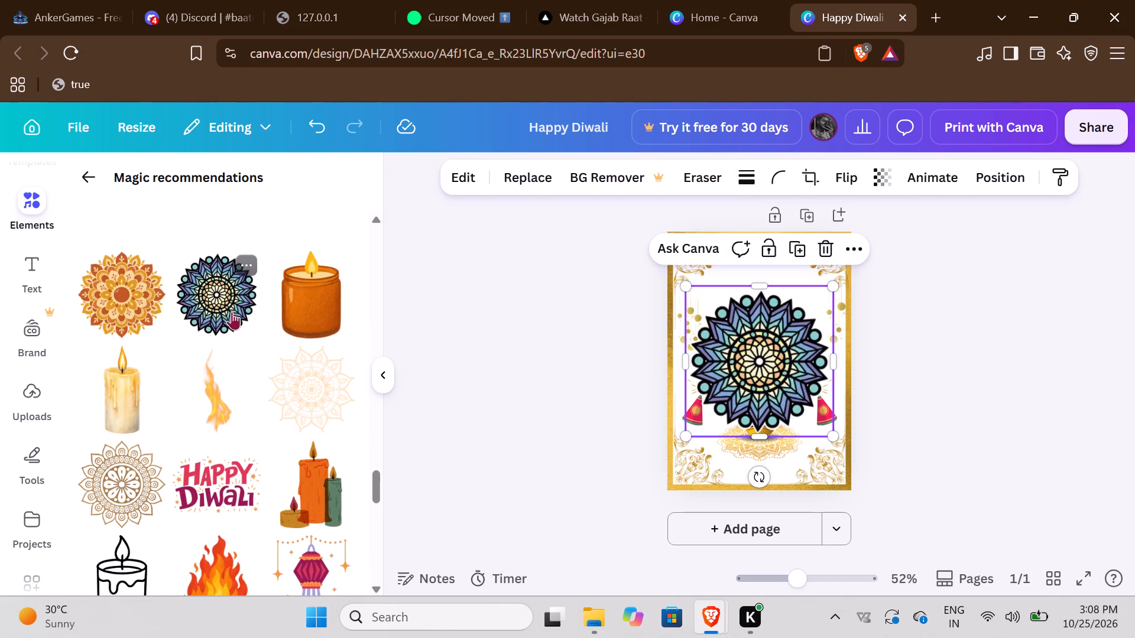
# Delete the blue and teal mandala from the card.
pyautogui.click(821, 246)
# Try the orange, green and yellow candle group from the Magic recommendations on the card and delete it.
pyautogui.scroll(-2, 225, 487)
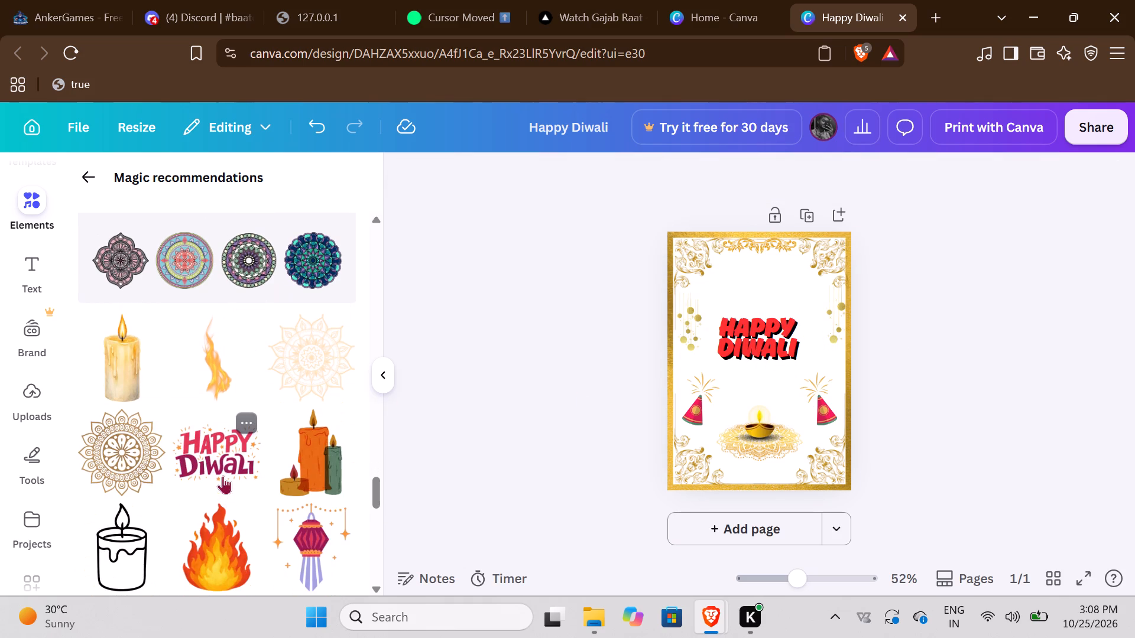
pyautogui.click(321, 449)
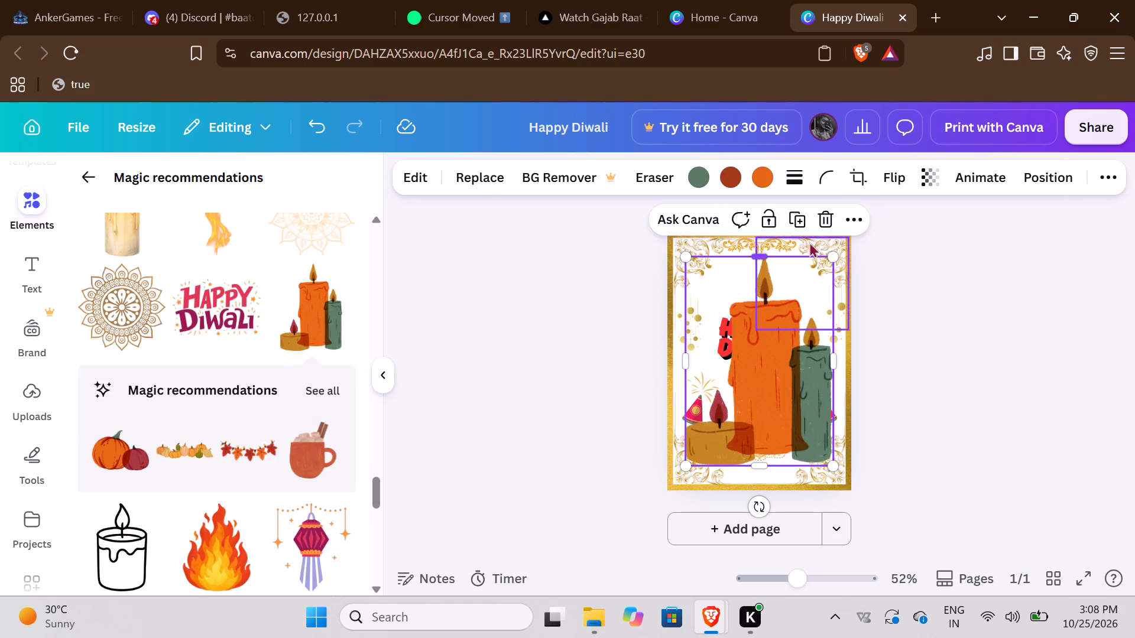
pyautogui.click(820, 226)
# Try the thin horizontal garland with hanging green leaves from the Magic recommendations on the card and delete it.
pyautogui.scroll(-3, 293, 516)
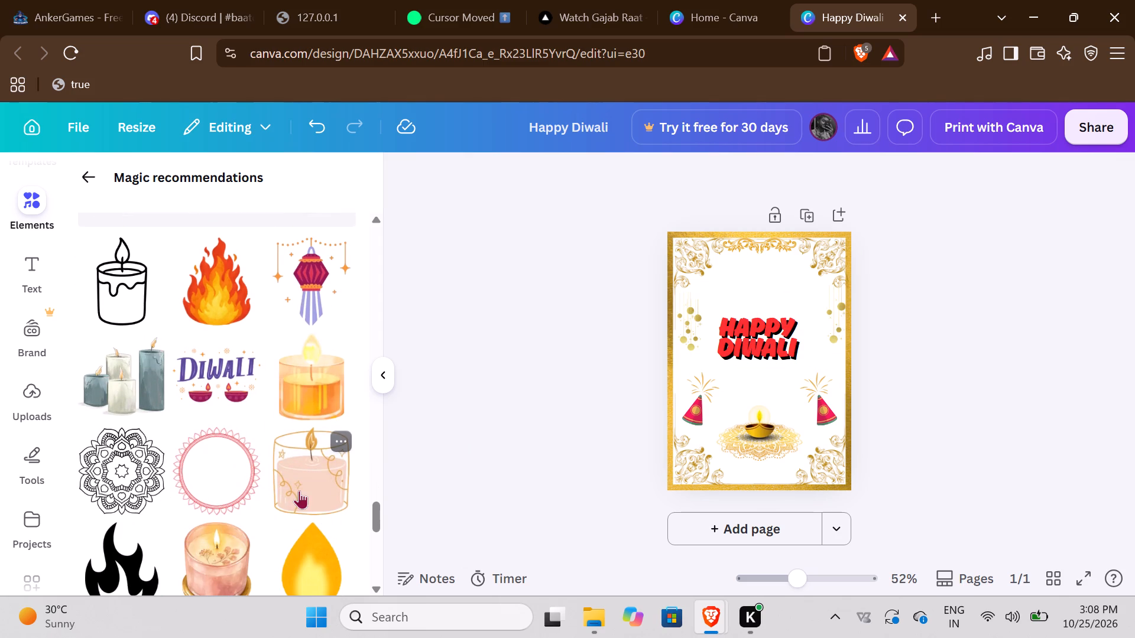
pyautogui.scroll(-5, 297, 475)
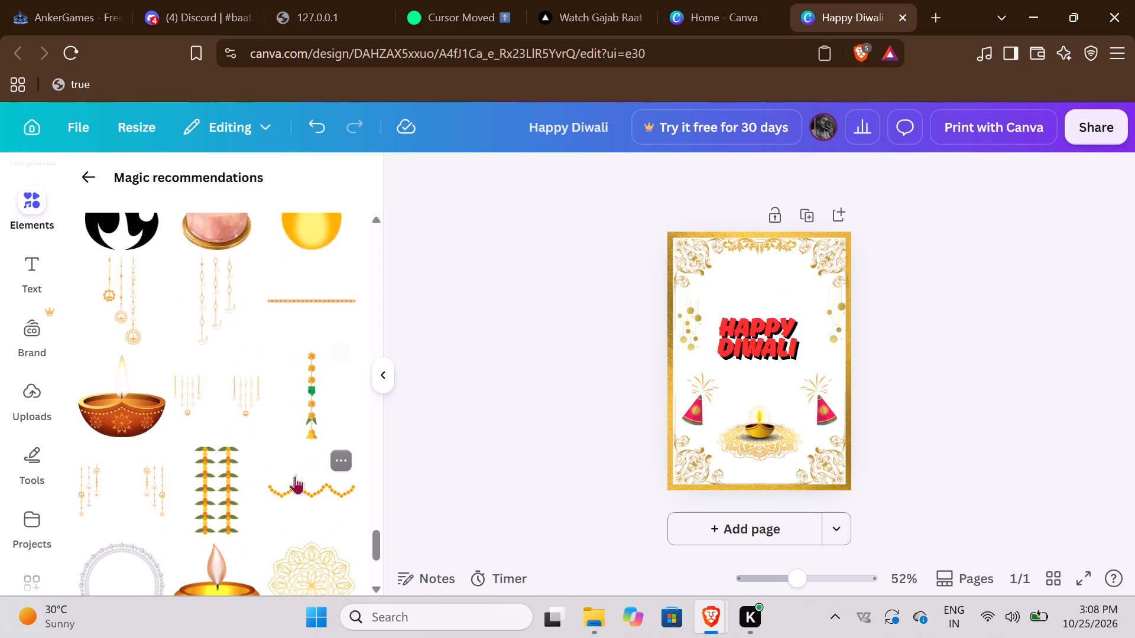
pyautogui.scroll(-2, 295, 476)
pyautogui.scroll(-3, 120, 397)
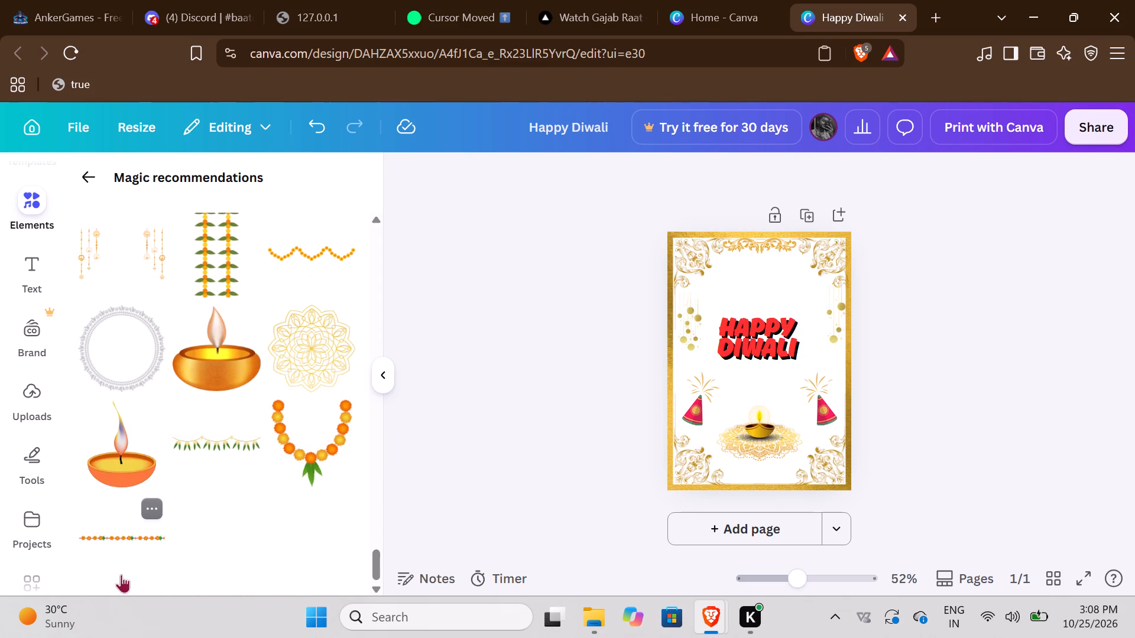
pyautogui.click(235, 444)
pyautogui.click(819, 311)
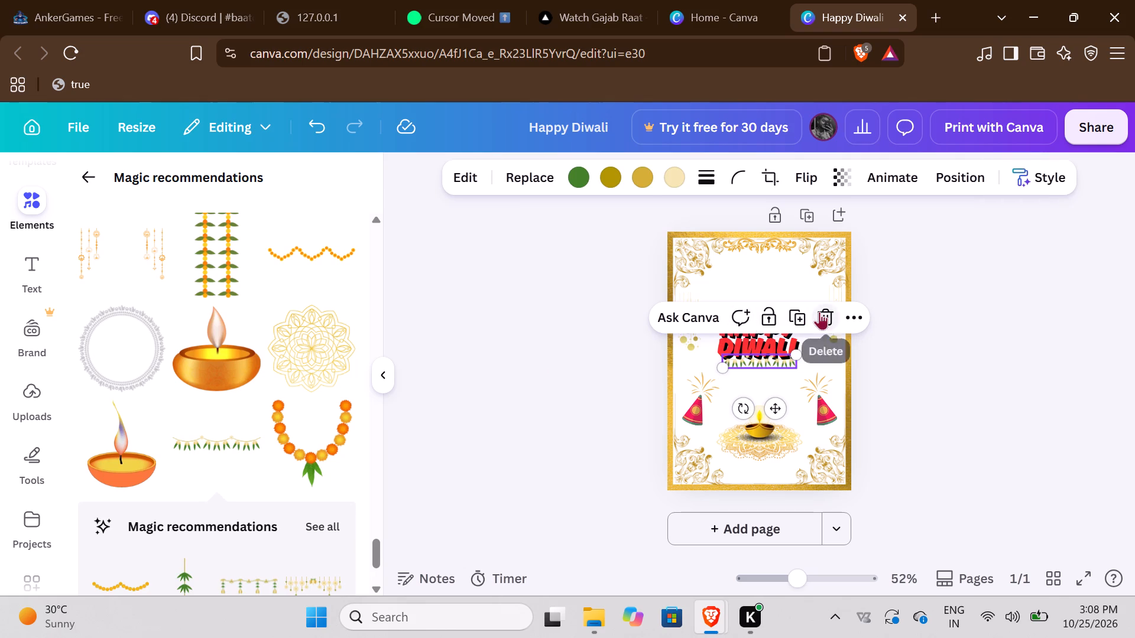
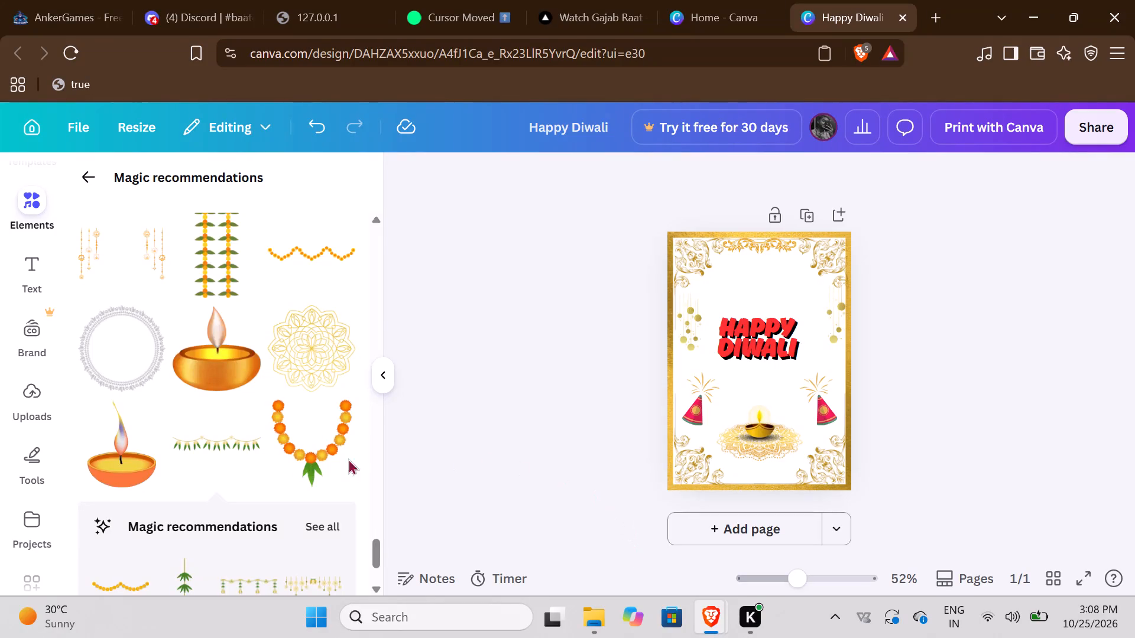
# Look through the remaining Magic recommendations, the drawing tools and the saved projects for further card decorations.
pyautogui.scroll(-2, 288, 458)
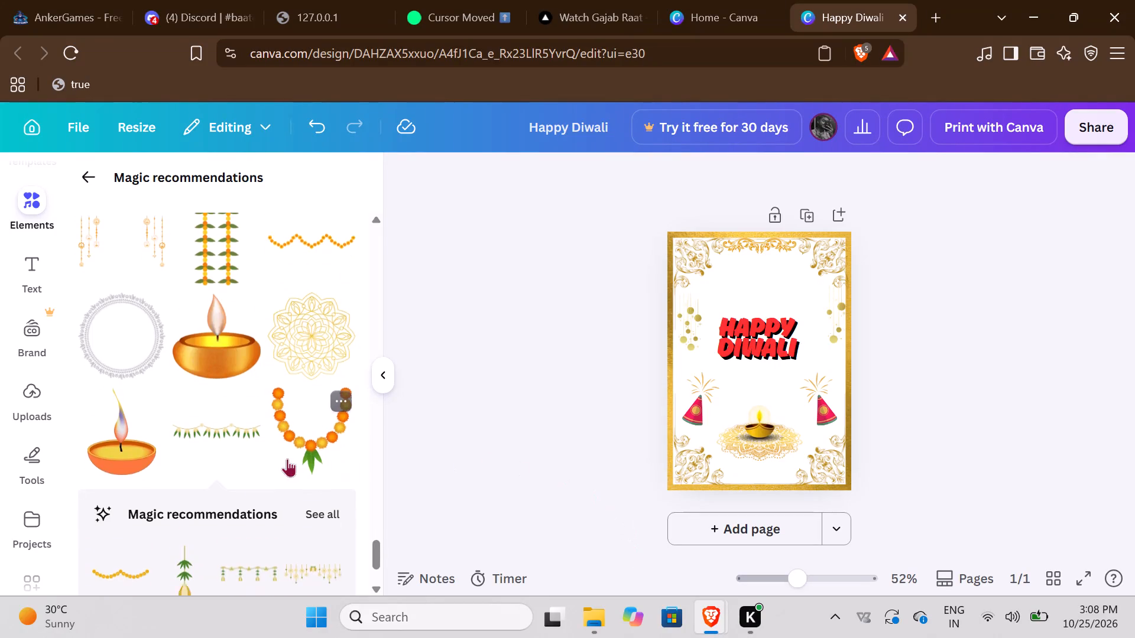
pyautogui.scroll(-2, 287, 458)
pyautogui.scroll(-3, 222, 497)
pyautogui.click(27, 464)
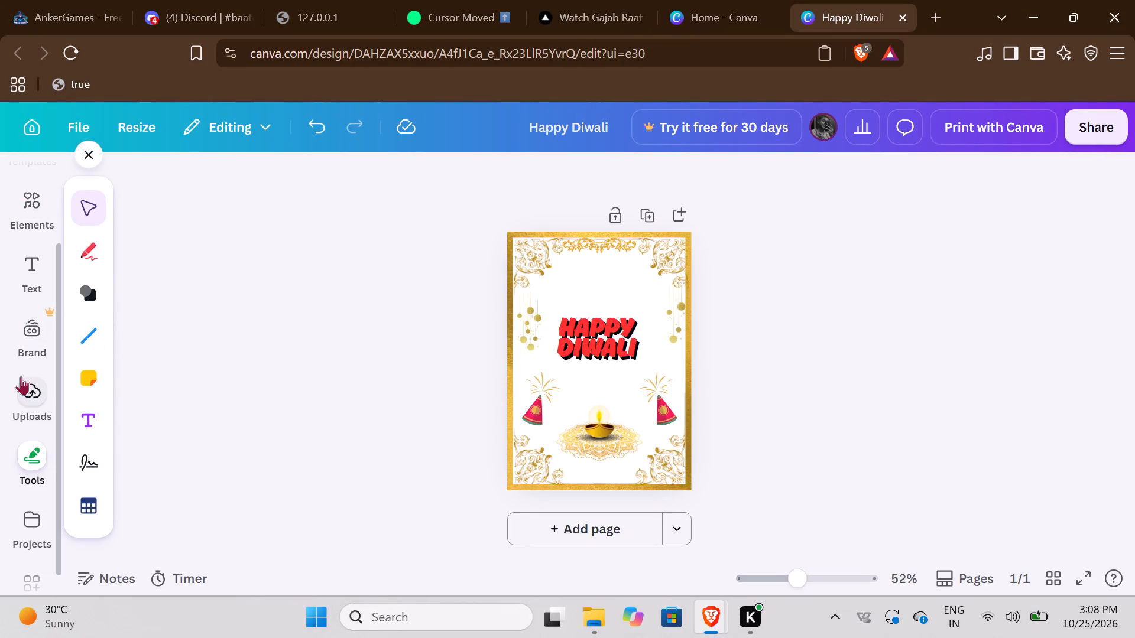
pyautogui.click(40, 520)
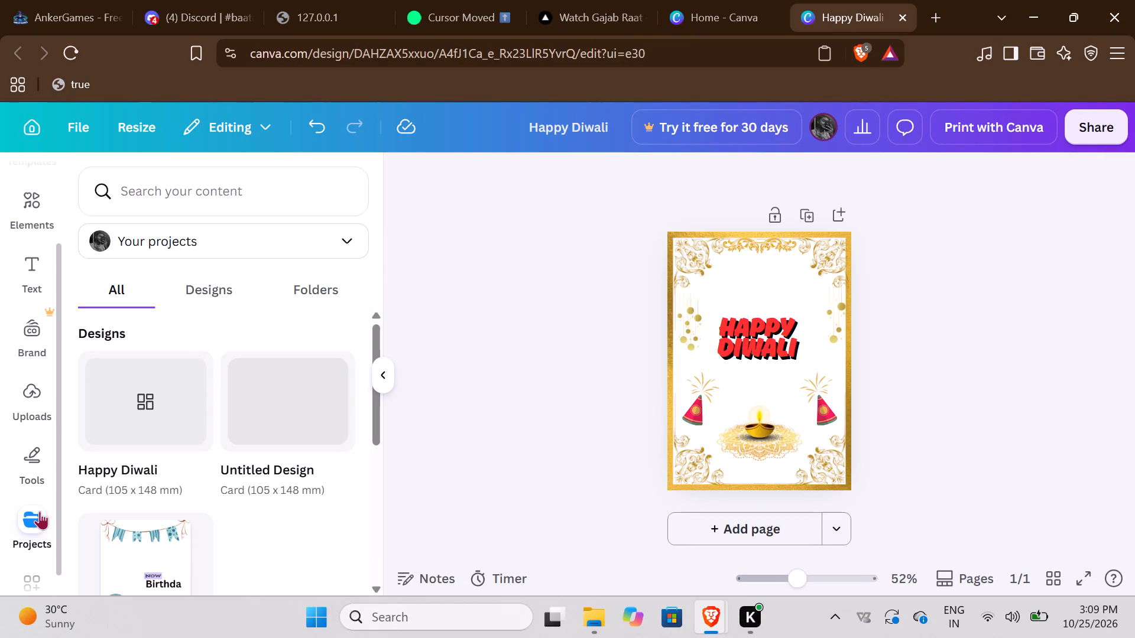
pyautogui.scroll(-3, 37, 435)
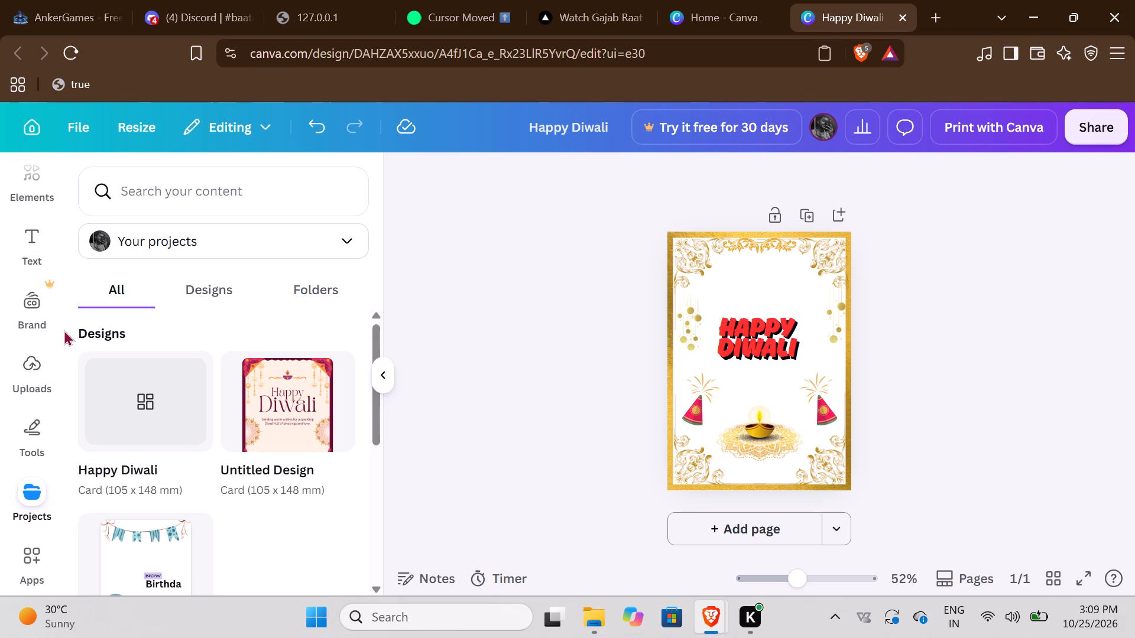
pyautogui.click(31, 222)
pyautogui.click(35, 184)
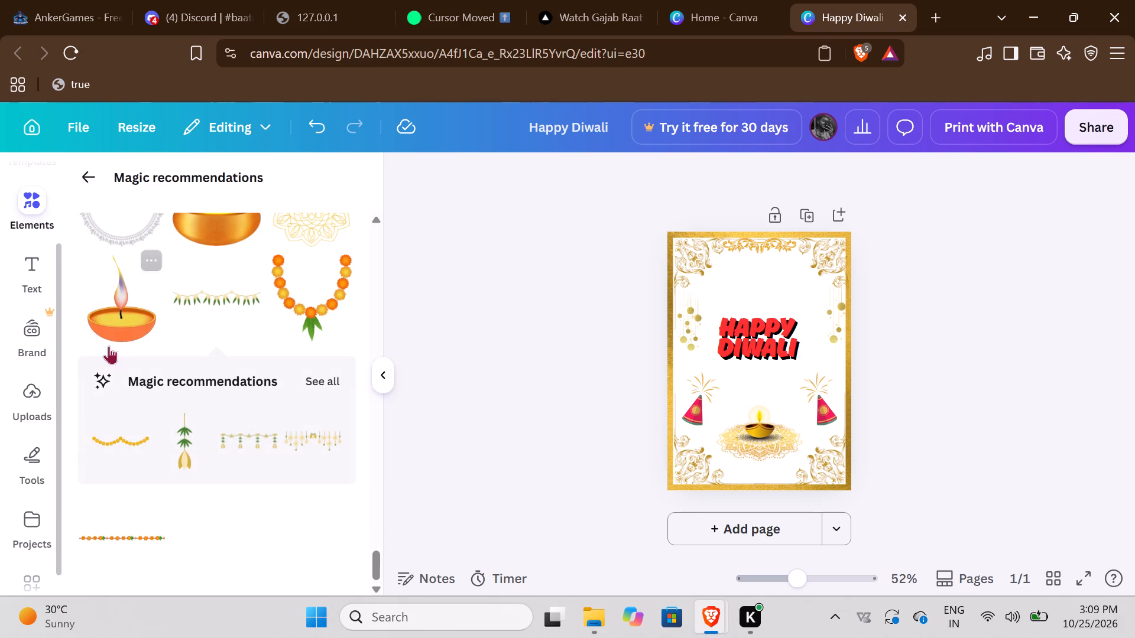
pyautogui.scroll(-5, 140, 370)
pyautogui.scroll(5, 142, 367)
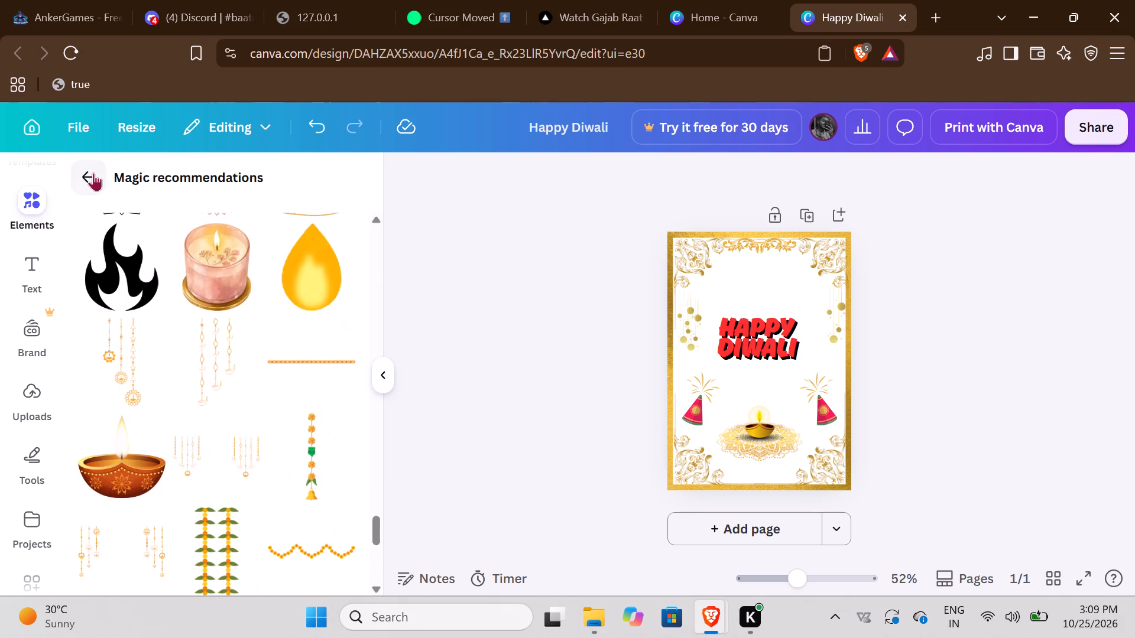
# Browse the Graphics categories, including gradients, animations, icons and collections, for further decorations that suit the card.
pyautogui.click(93, 172)
pyautogui.scroll(-3, 250, 384)
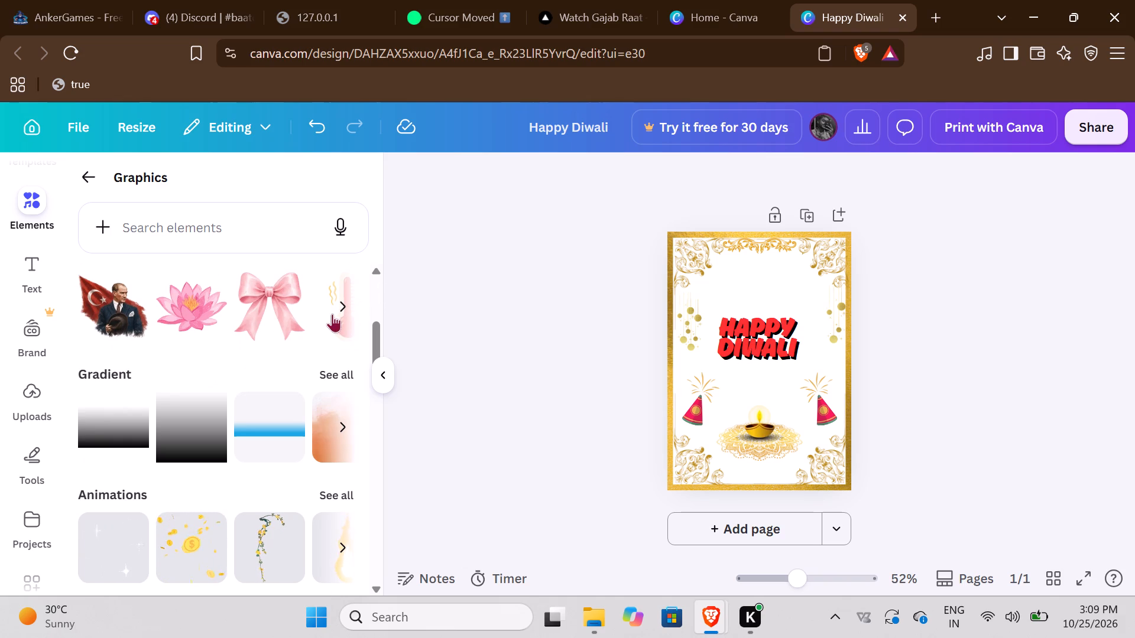
pyautogui.click(341, 301)
pyautogui.scroll(-3, 214, 370)
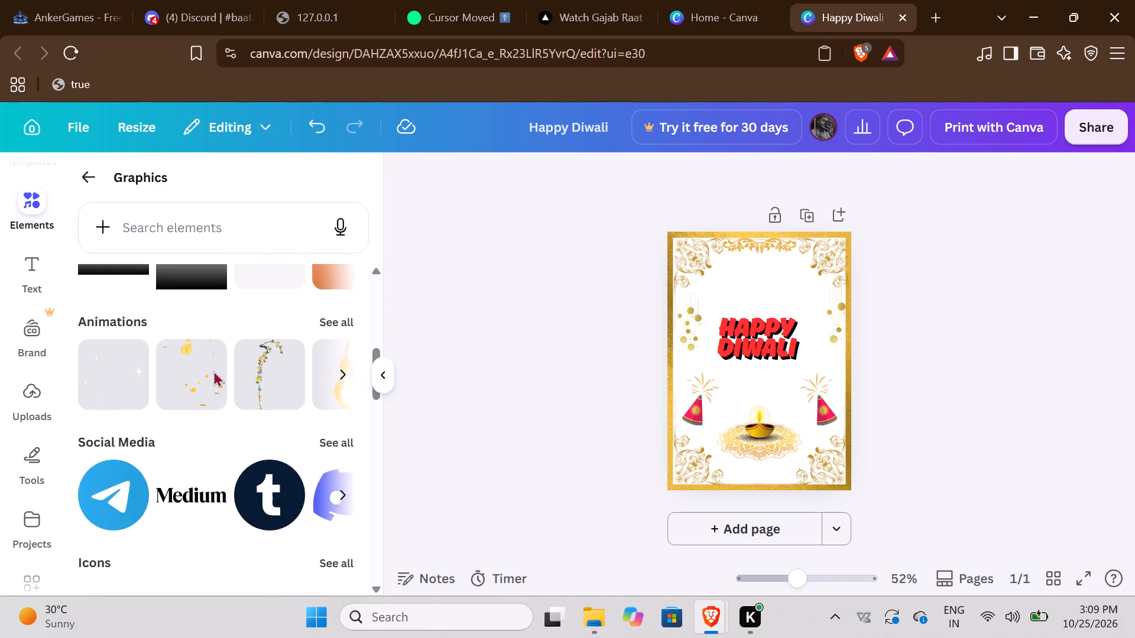
pyautogui.scroll(2, 213, 370)
pyautogui.scroll(-1, 213, 370)
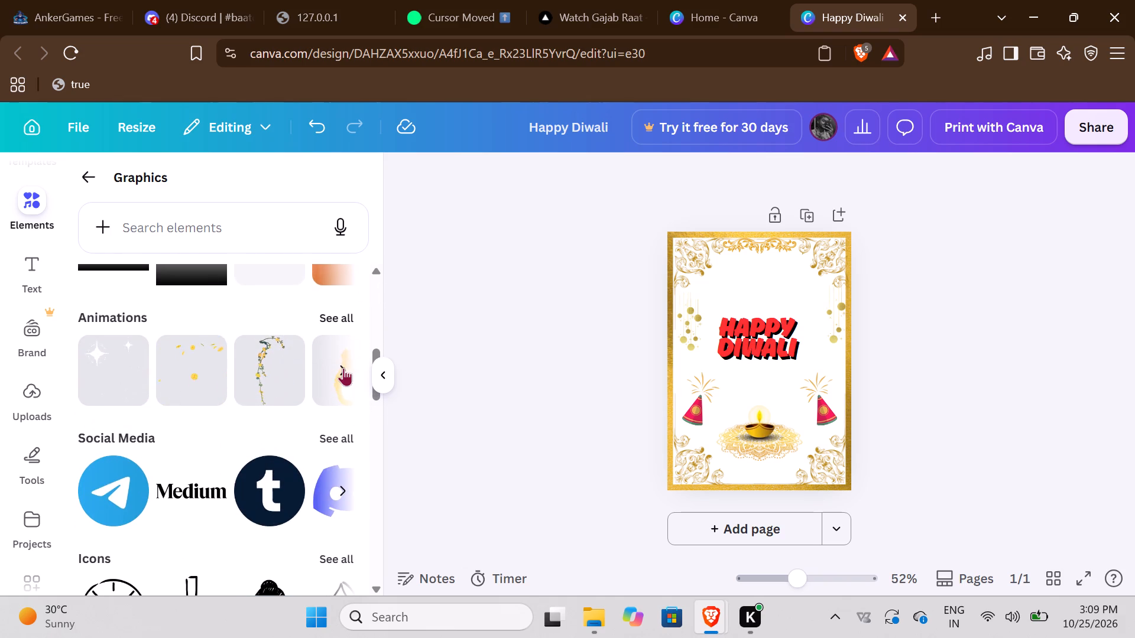
pyautogui.click(343, 368)
pyautogui.click(343, 368)
pyautogui.scroll(-4, 342, 370)
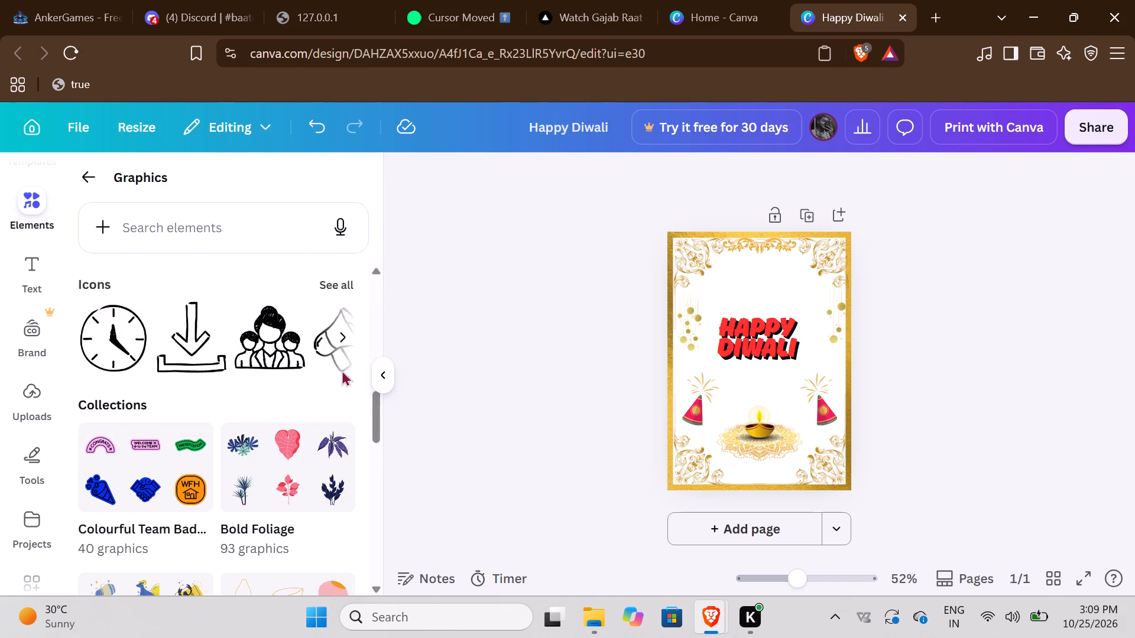
pyautogui.scroll(-4, 317, 398)
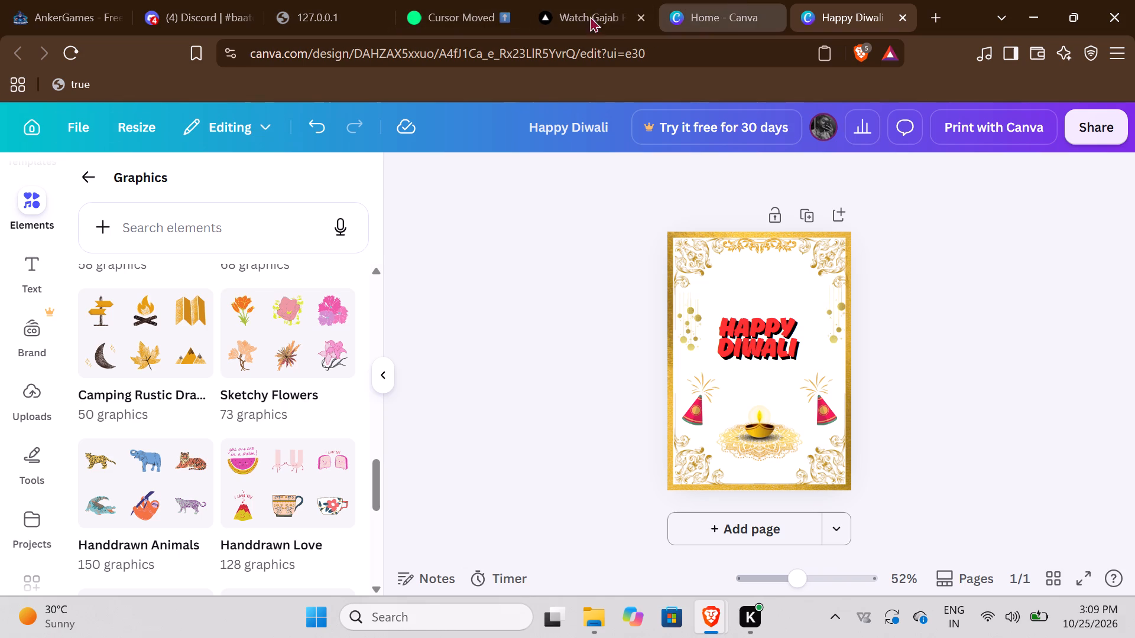
# Close the video, Cursor Moved, 127.0.0.1, Canva home and AnkerGames browser tabs, keeping Discord and the Happy Diwali design open.
pyautogui.click(638, 23)
pyautogui.click(505, 18)
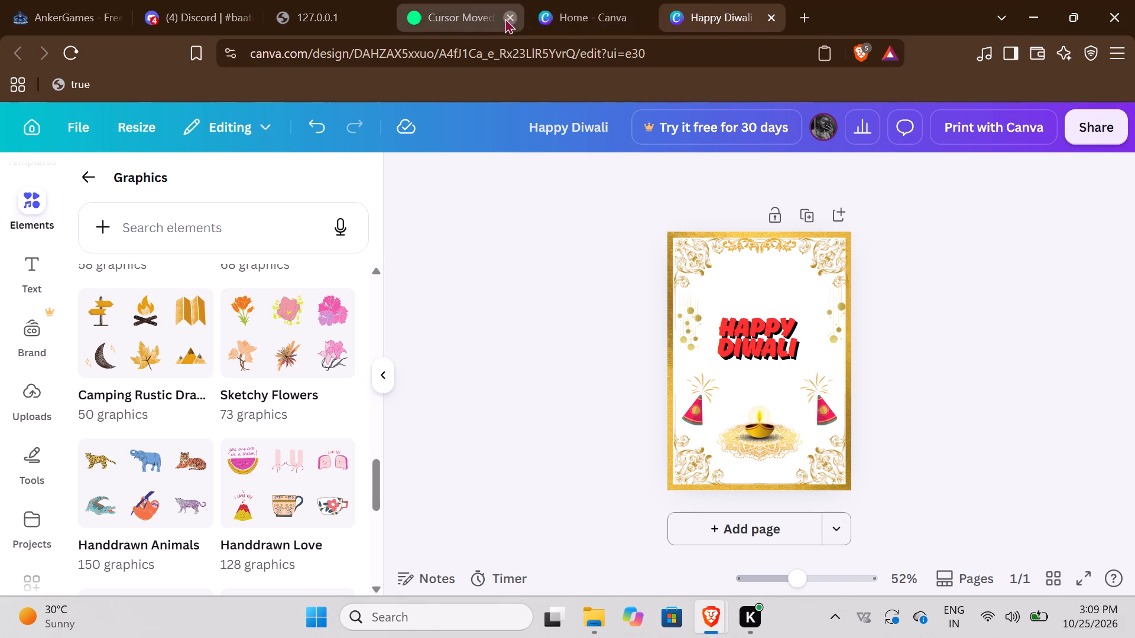
pyautogui.moveTo(373, 19); pyautogui.dragTo(378, 19)
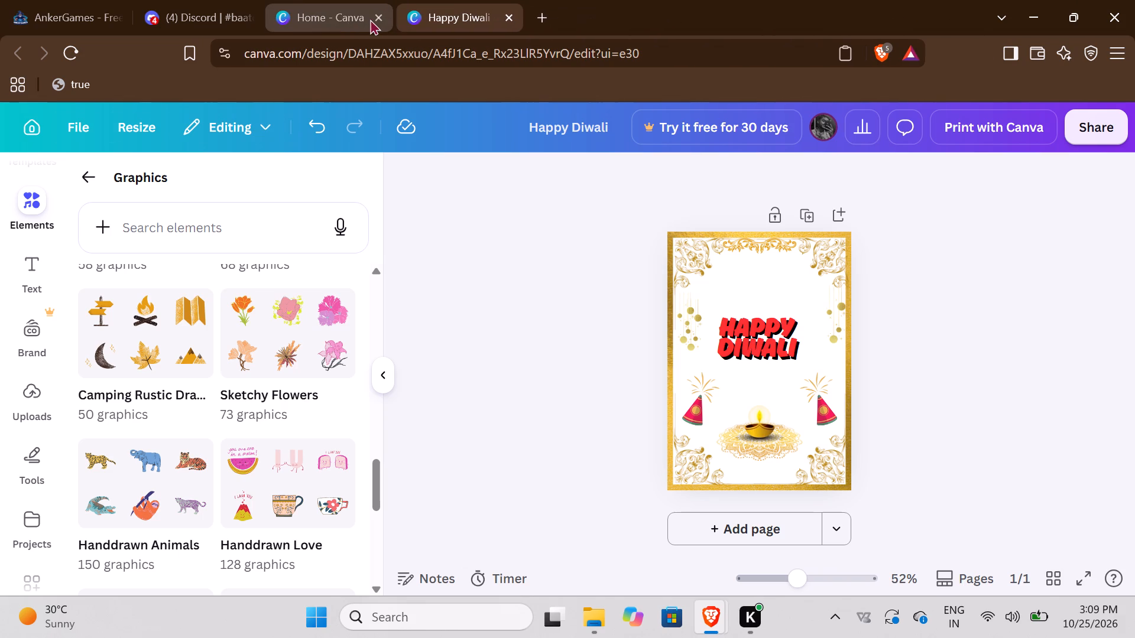
pyautogui.click(377, 19)
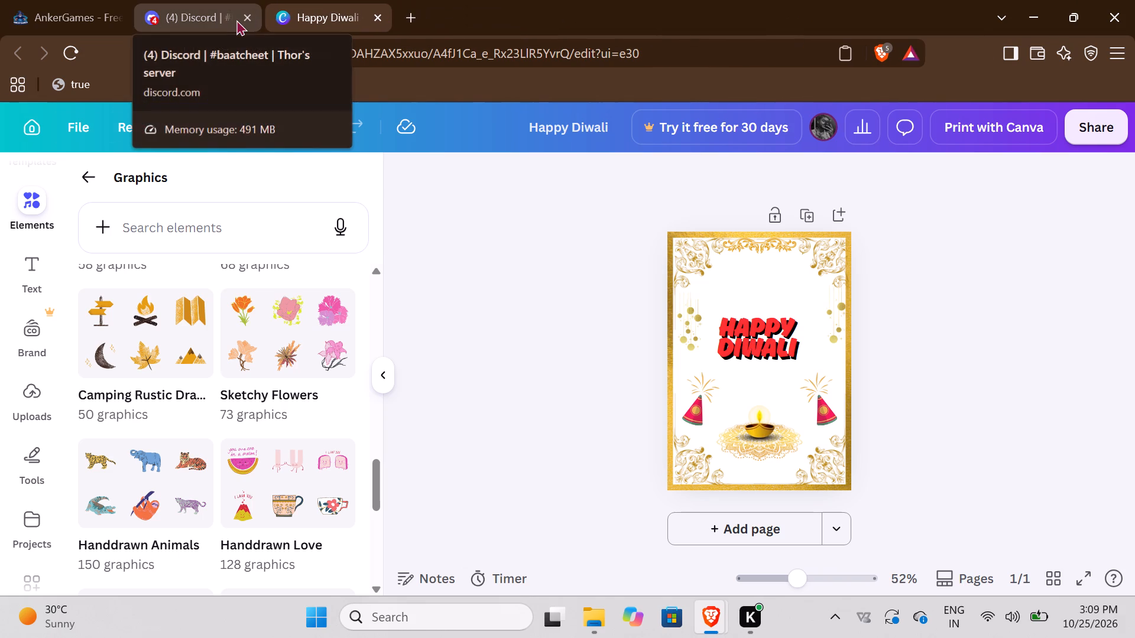
pyautogui.click(110, 15)
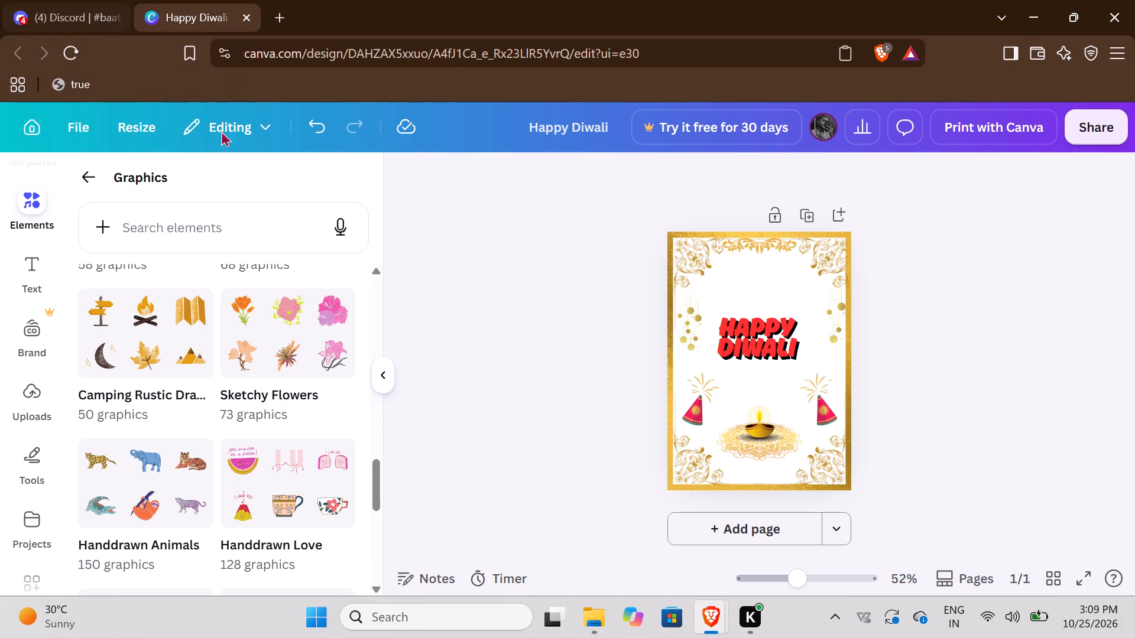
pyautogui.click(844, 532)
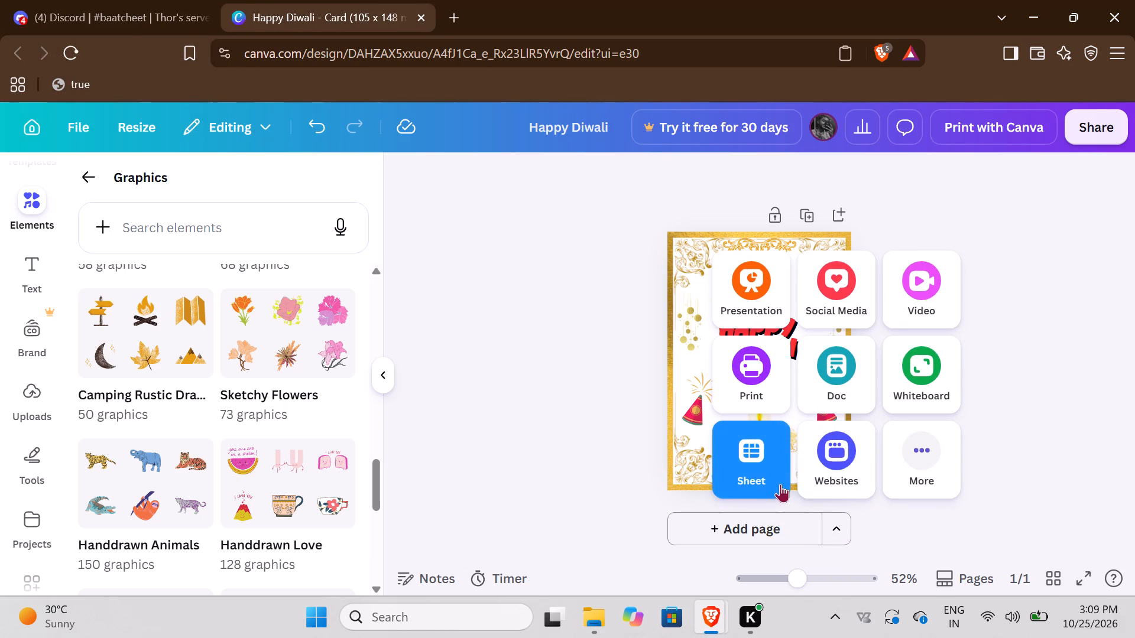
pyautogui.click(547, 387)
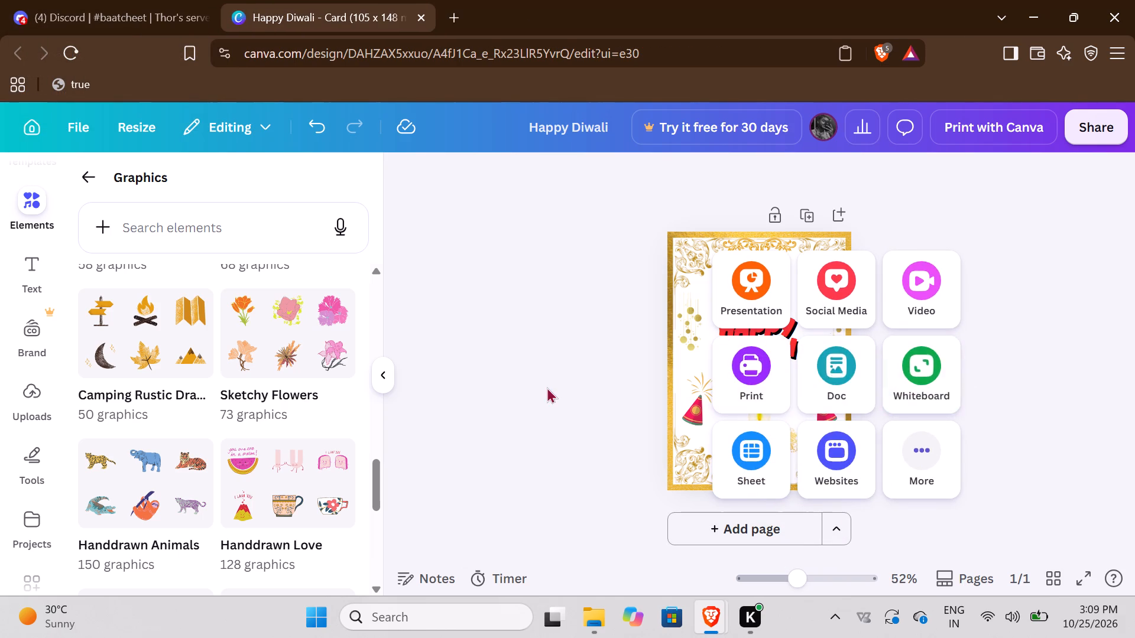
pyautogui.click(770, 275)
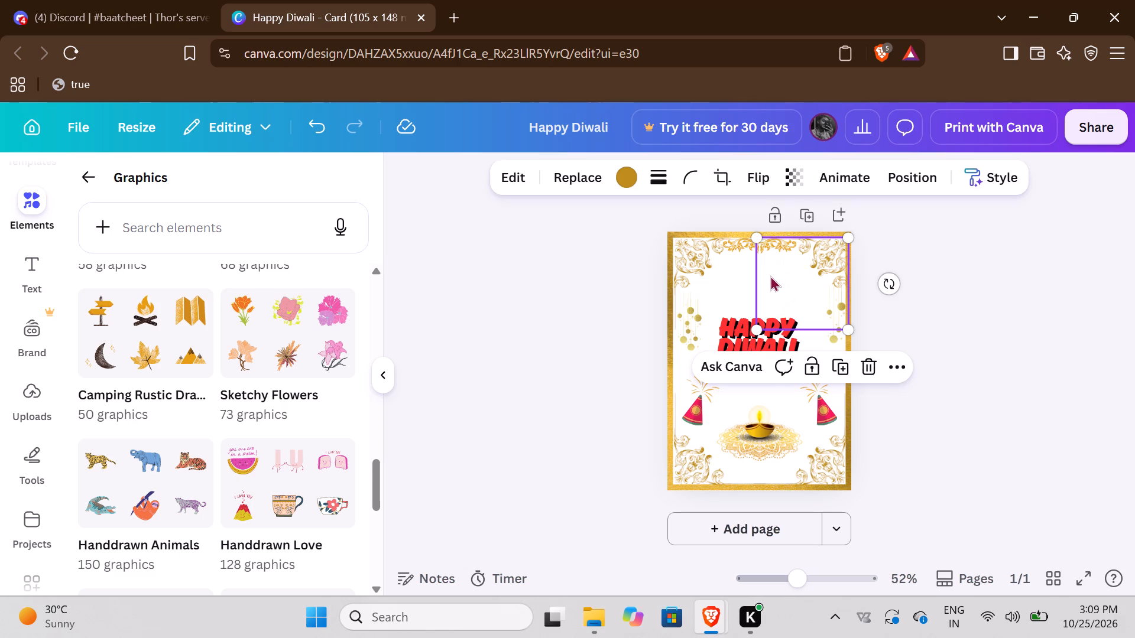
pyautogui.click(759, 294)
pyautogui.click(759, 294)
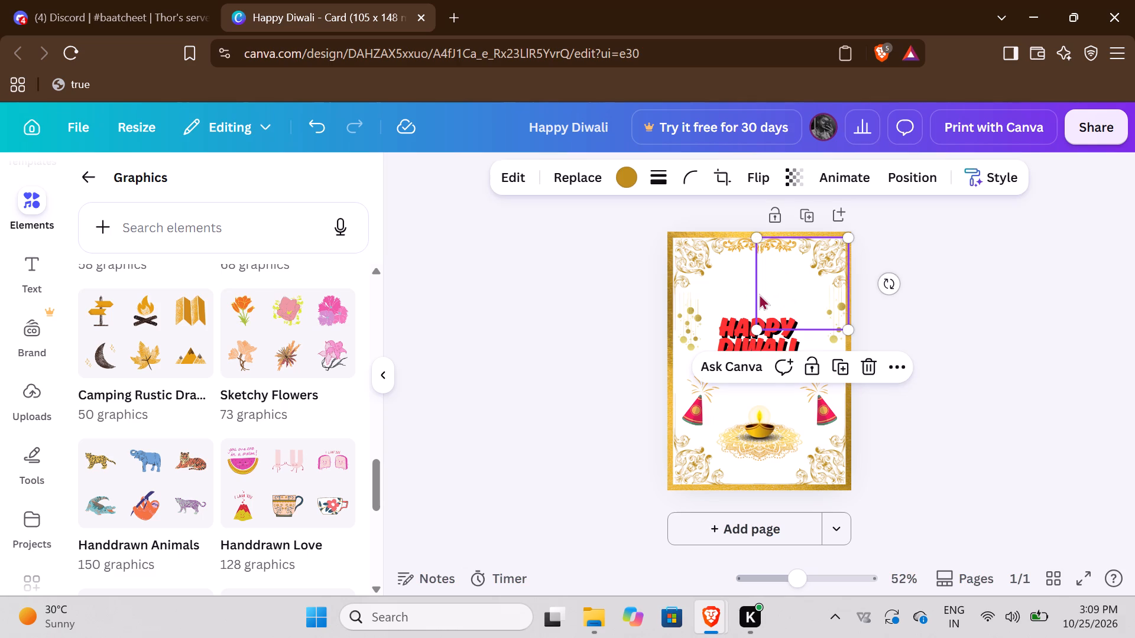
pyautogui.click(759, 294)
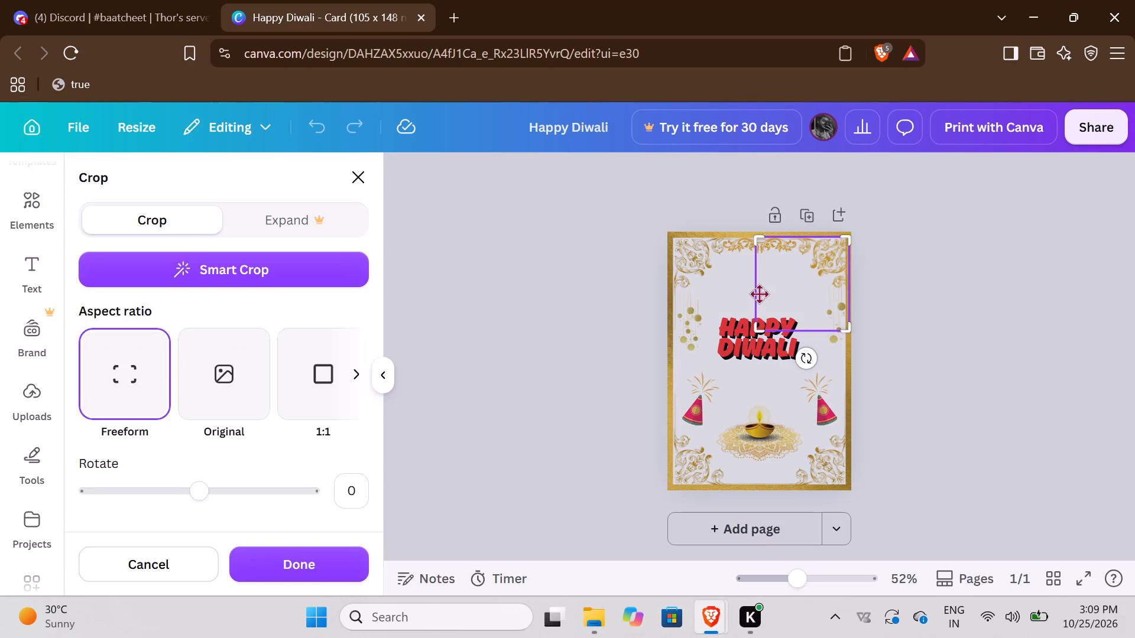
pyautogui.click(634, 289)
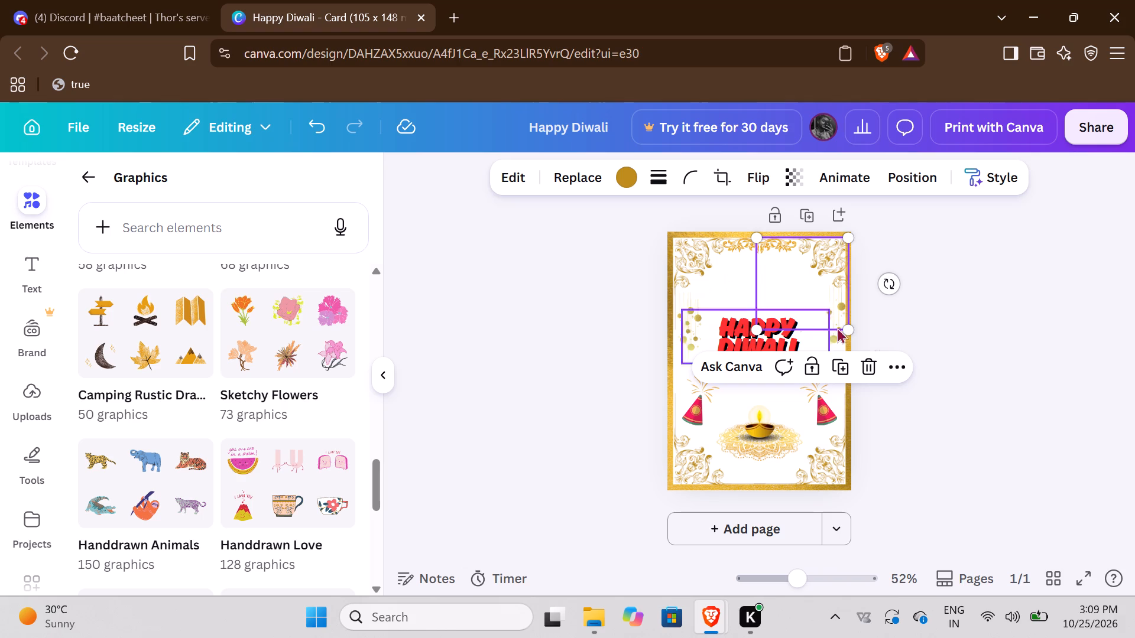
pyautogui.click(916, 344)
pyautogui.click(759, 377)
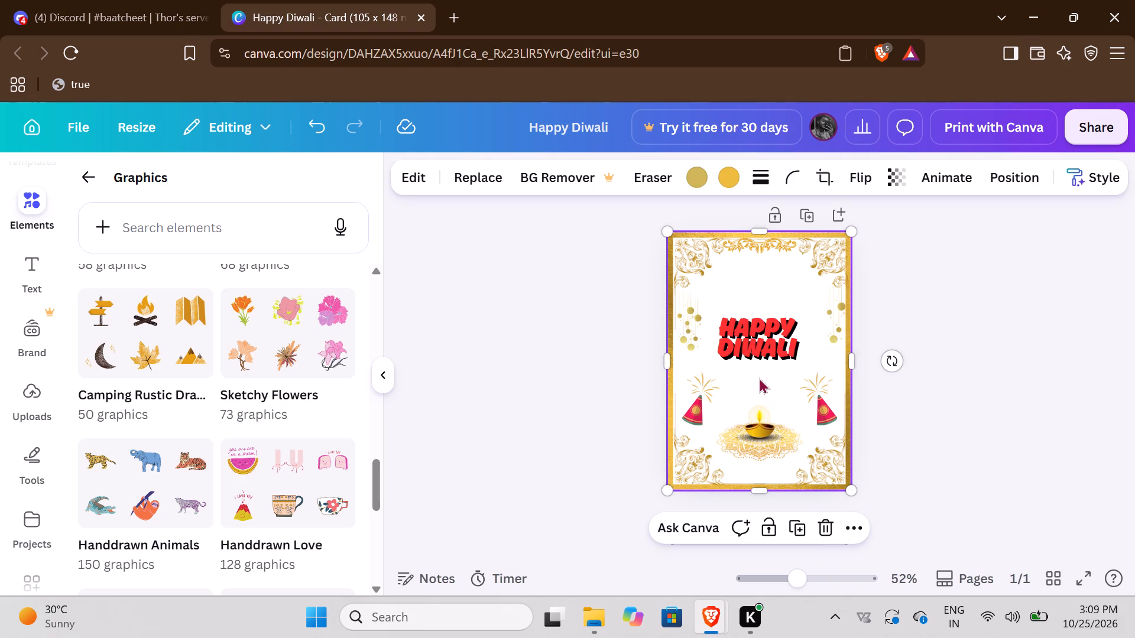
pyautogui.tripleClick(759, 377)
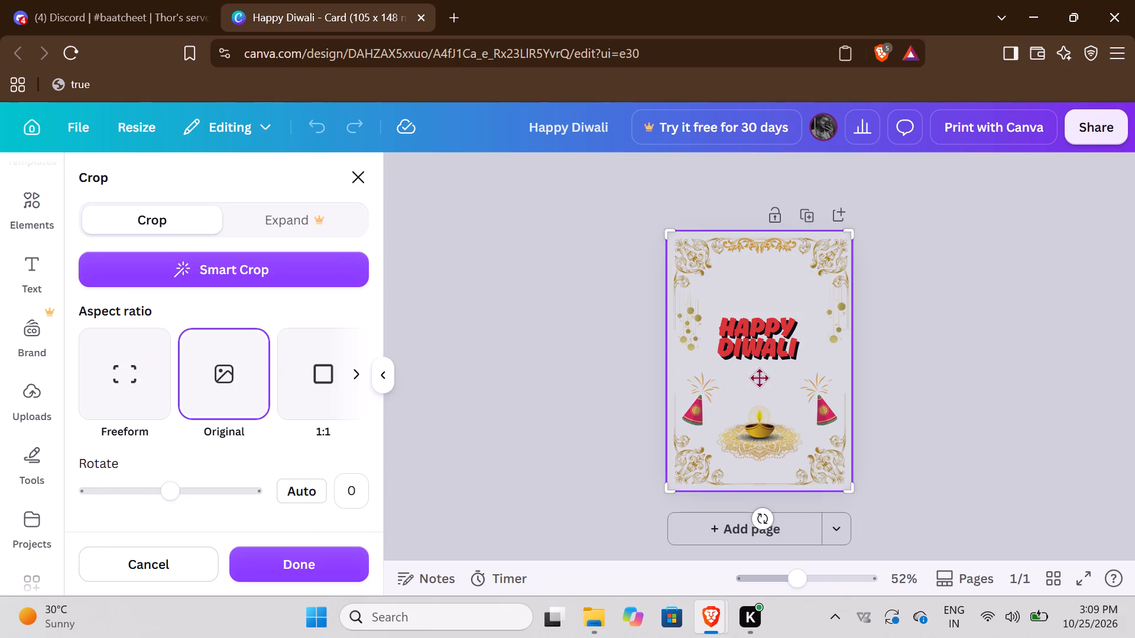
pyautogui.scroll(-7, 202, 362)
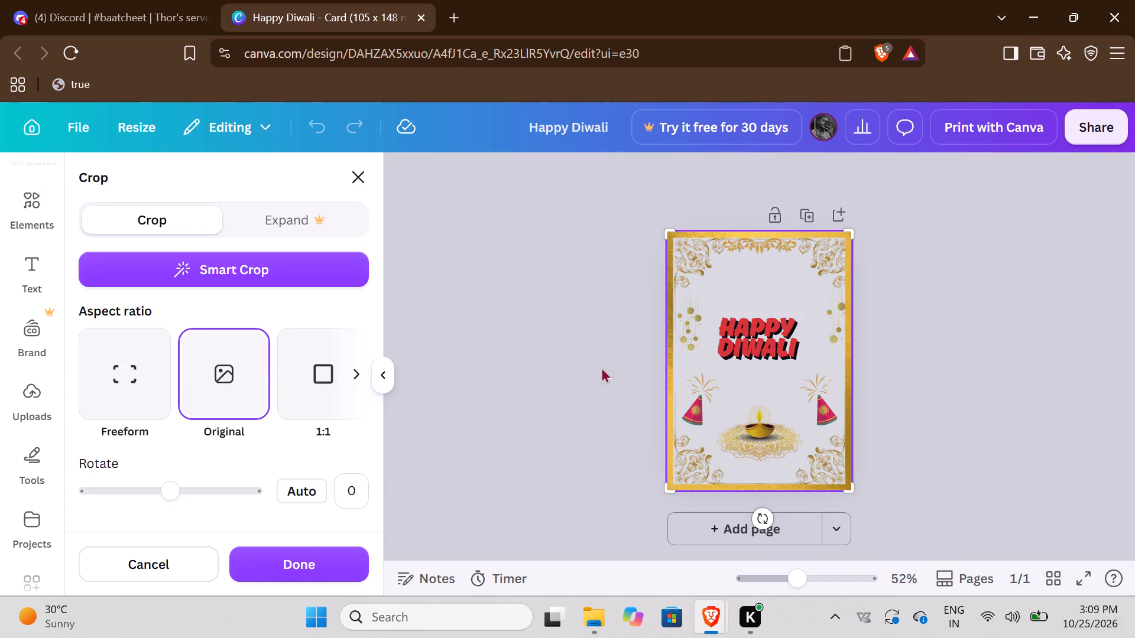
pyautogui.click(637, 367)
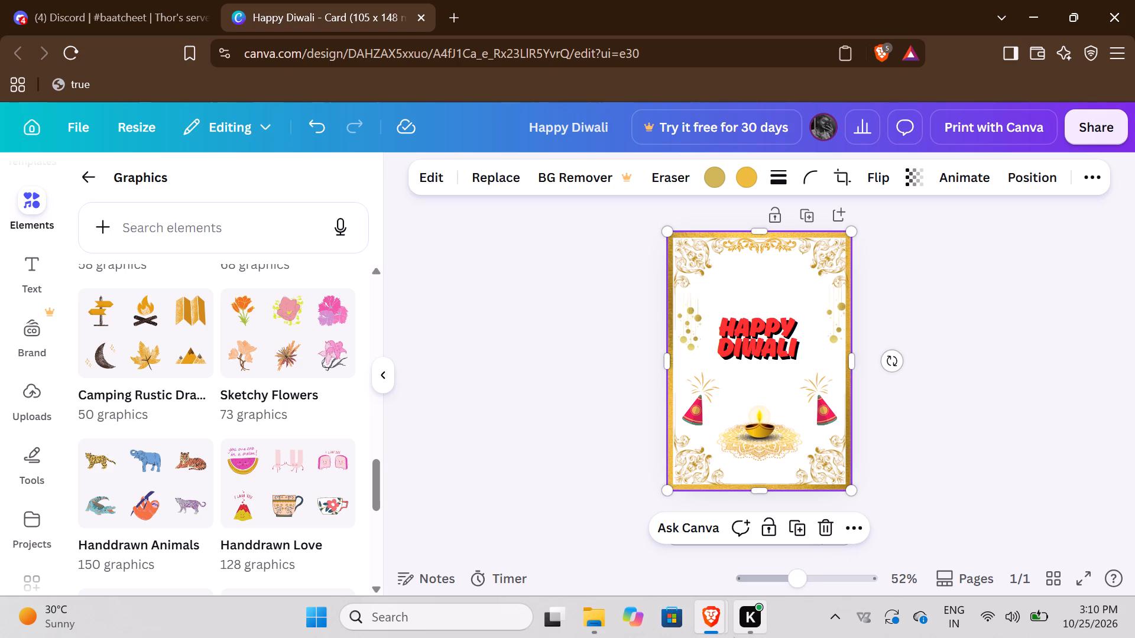